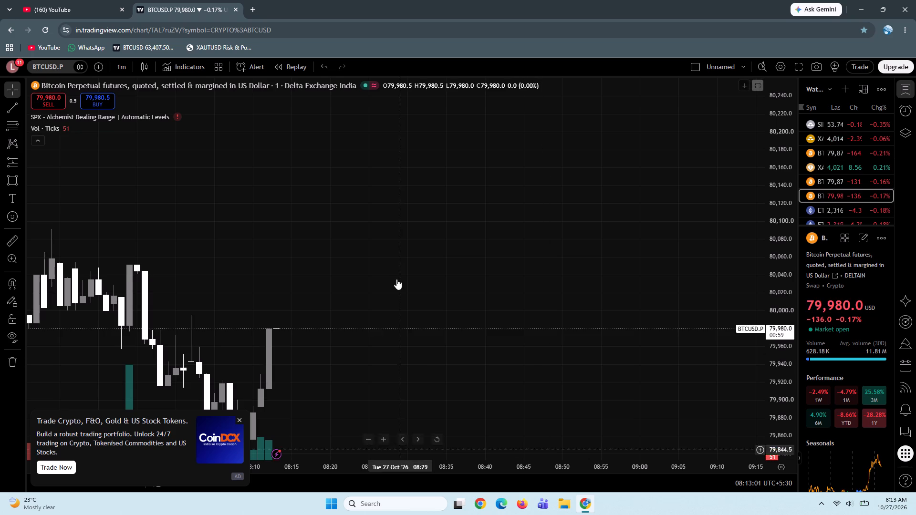
Switch the chart from the Bitcoin perpetual futures to the BTCUSD (CRYPTO) symbol in the watchlist.
drag(387, 288, 429, 149)
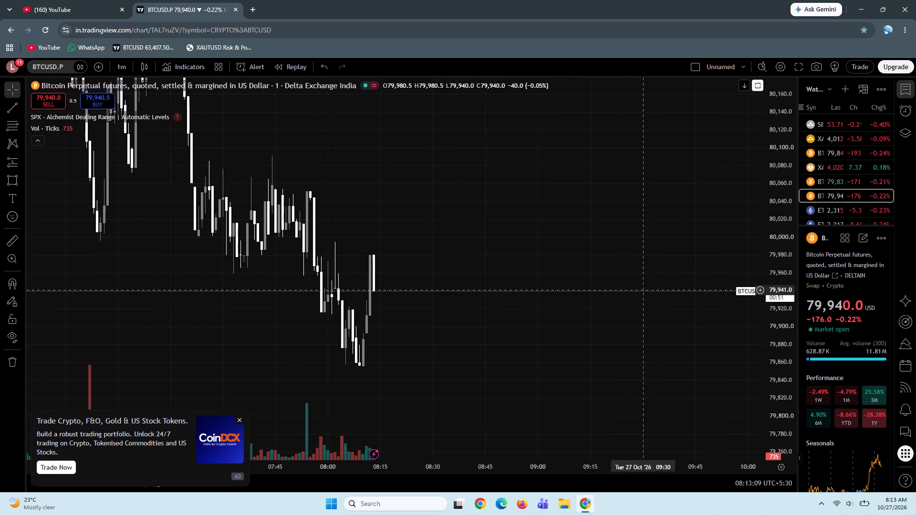
drag(769, 167, 762, 254)
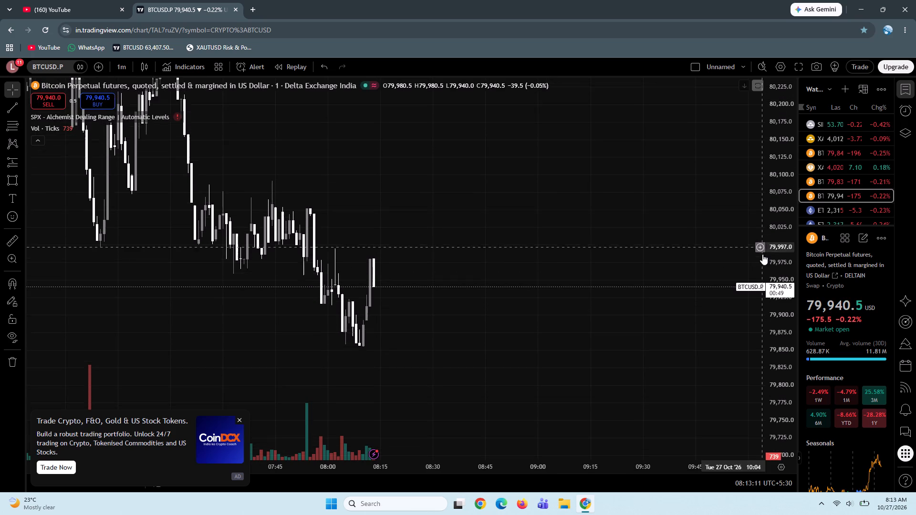
drag(762, 254, 760, 274)
drag(551, 257, 551, 223)
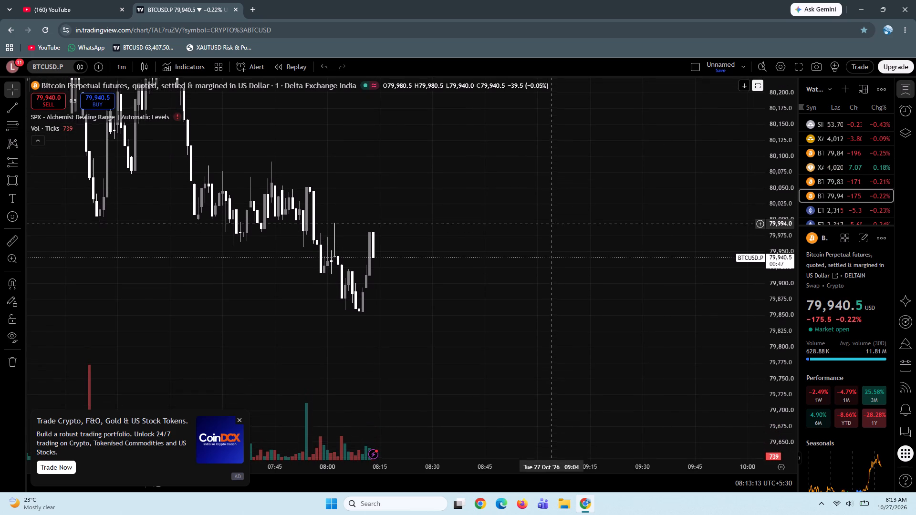
drag(551, 223, 559, 192)
drag(559, 192, 578, 242)
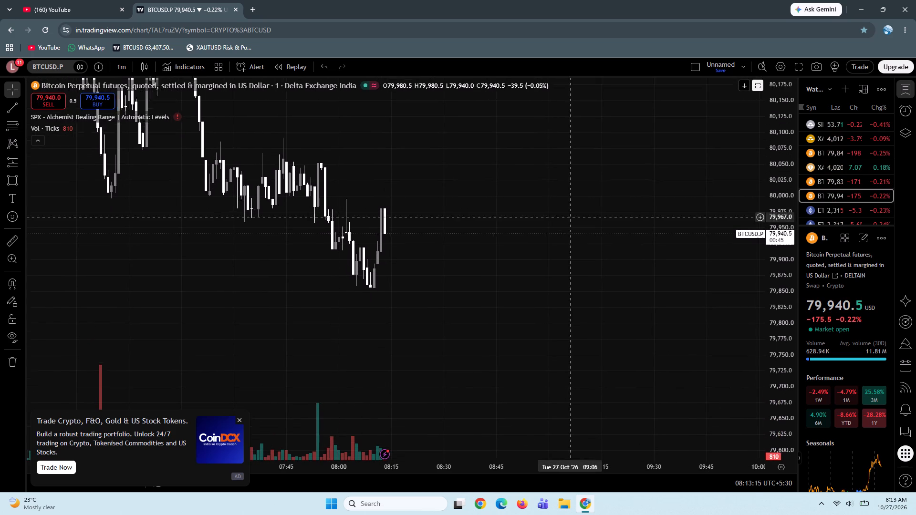
drag(578, 242, 590, 273)
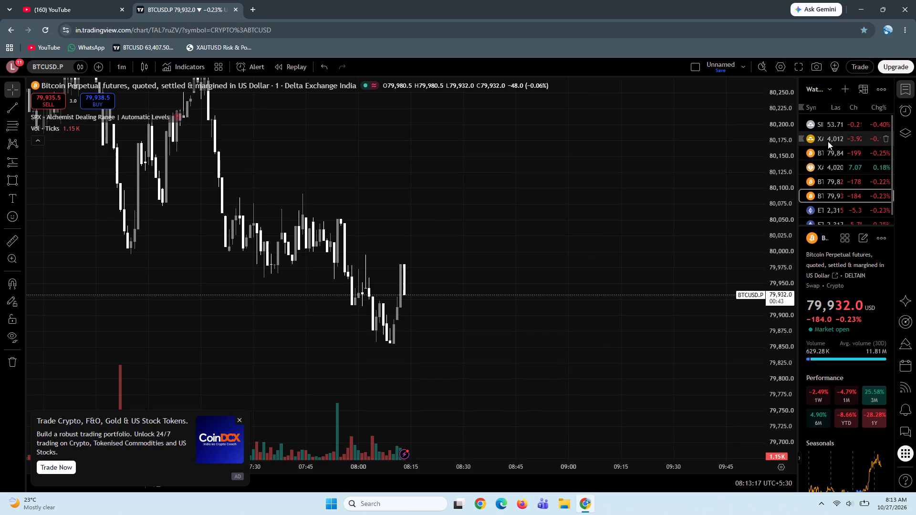
click(826, 154)
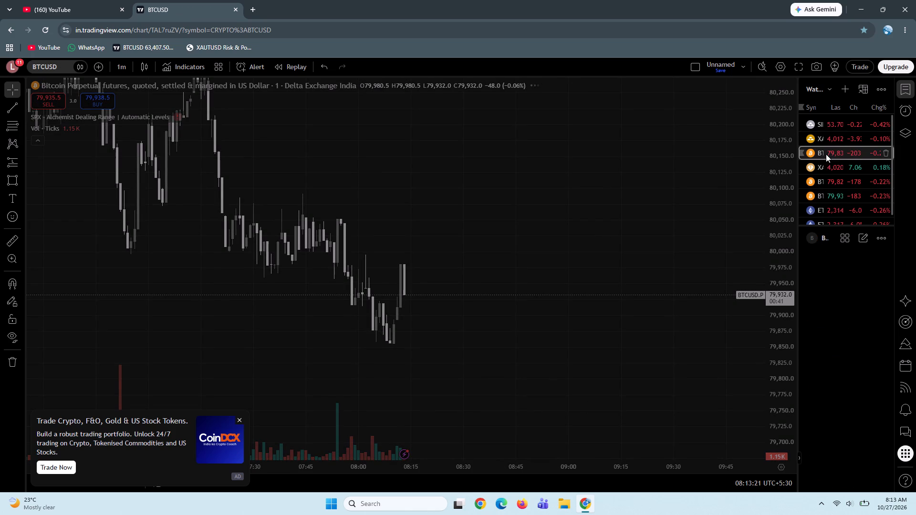
Draw a rectangle from about 79,790.61 to 79,819.56 starting at the 08:10 candle, and extend its right edge to about 08:15.
drag(643, 308, 664, 208)
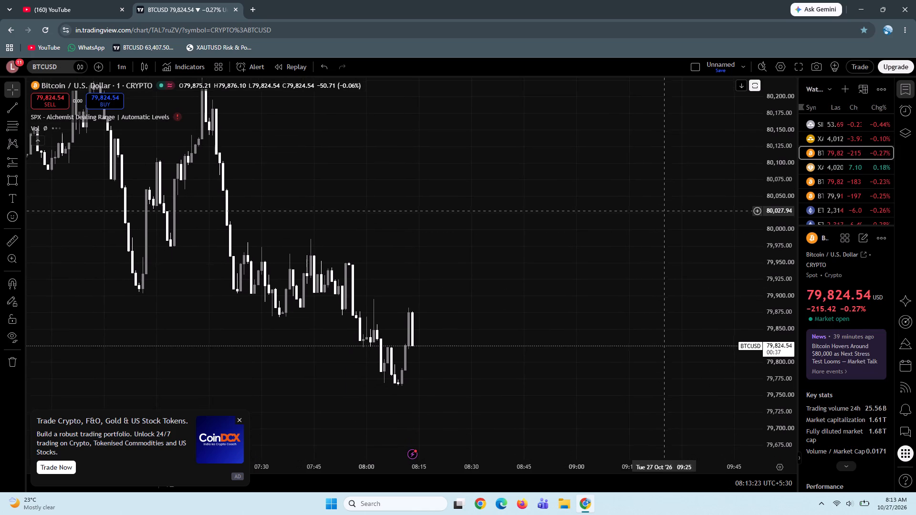
drag(664, 208, 664, 208)
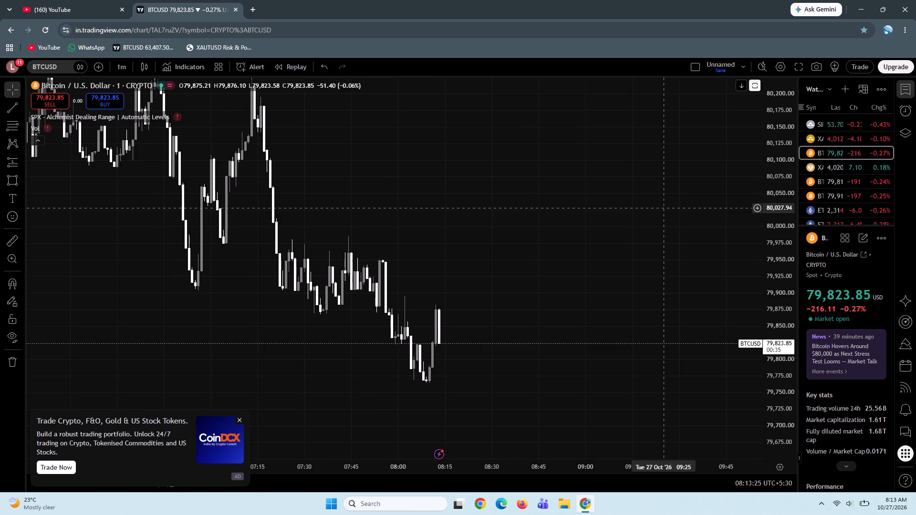
drag(576, 292, 567, 237)
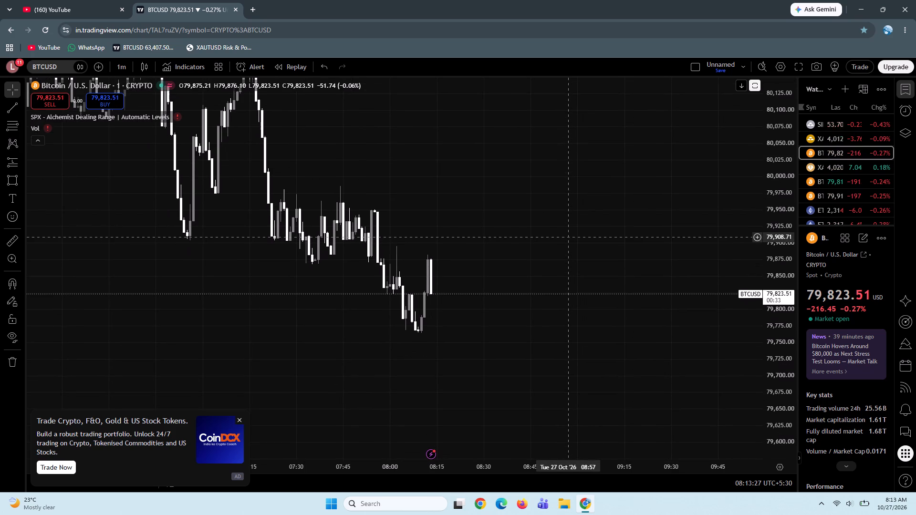
click(510, 261)
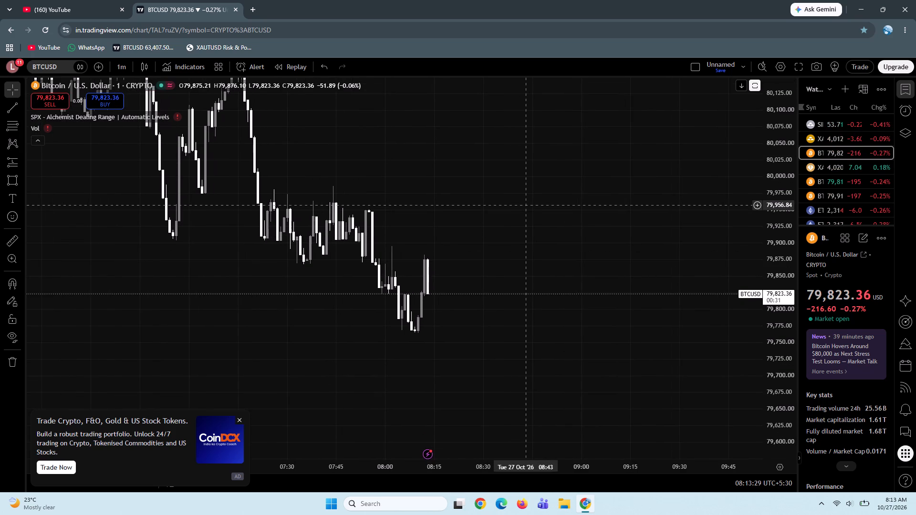
drag(526, 205, 574, 220)
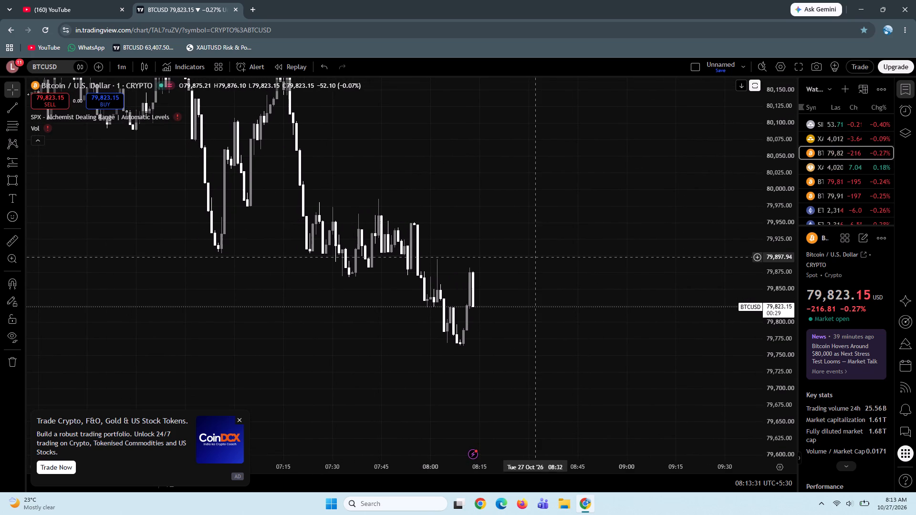
drag(536, 257, 493, 179)
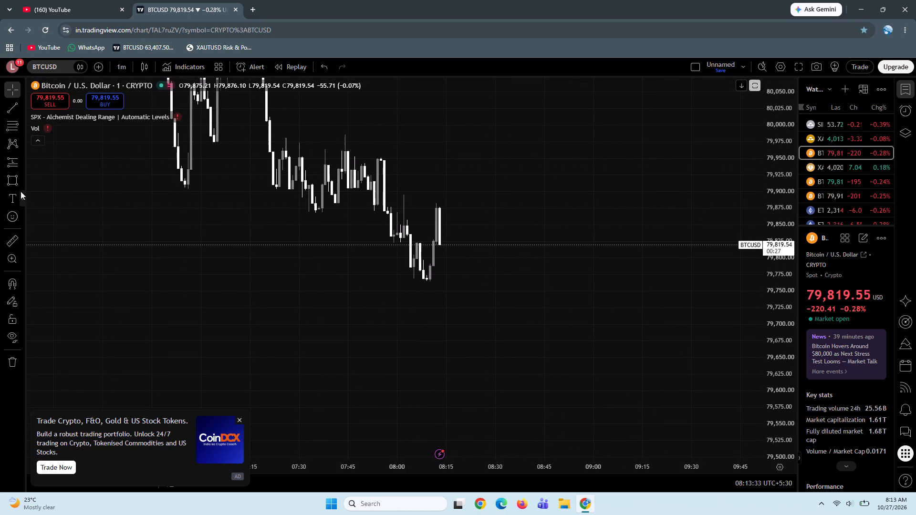
click(12, 181)
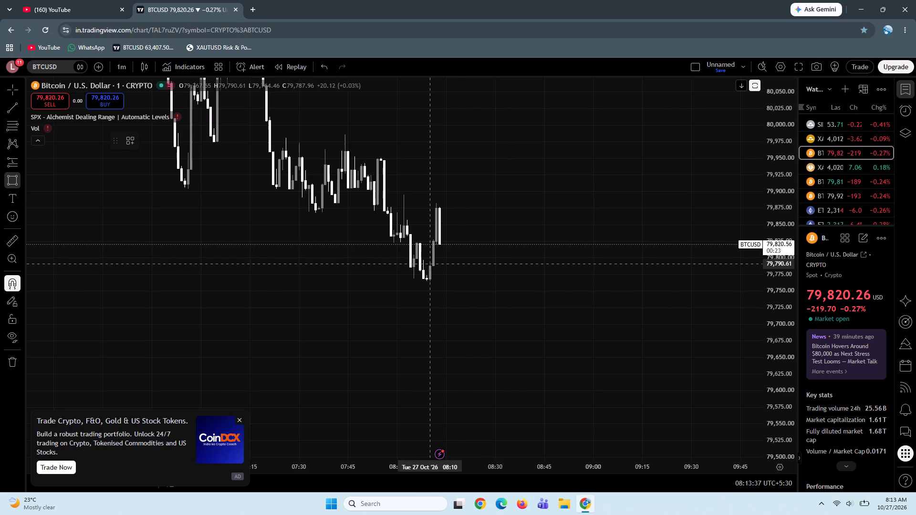
ctrl+click(429, 264)
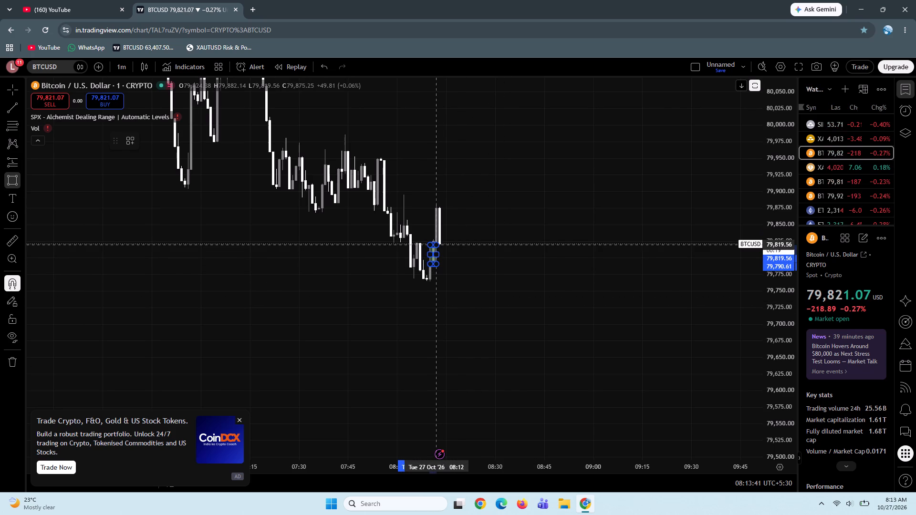
ctrl+click(437, 248)
drag(438, 254, 446, 254)
click(477, 257)
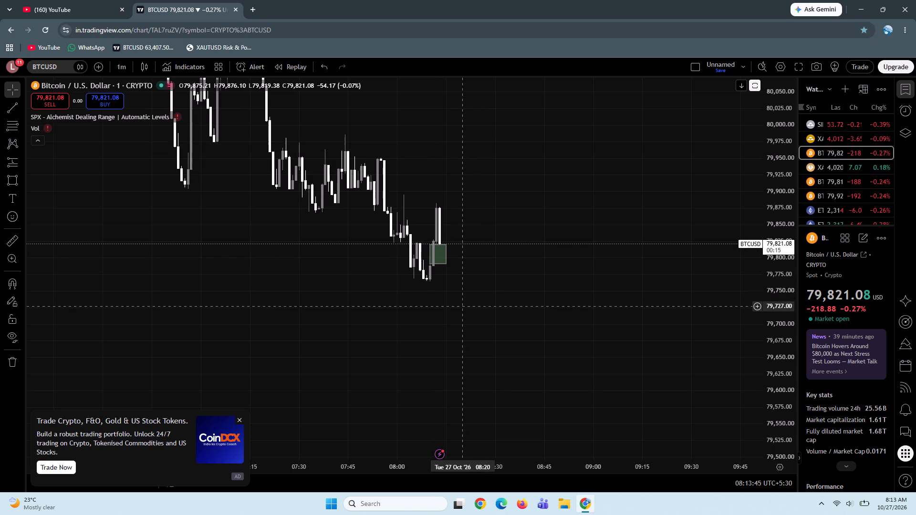
Draw a Fibonacci retracement from the 07:05 swing low at 79,973.90 to the 07:13 swing high at 80,236.09.
drag(463, 306, 473, 298)
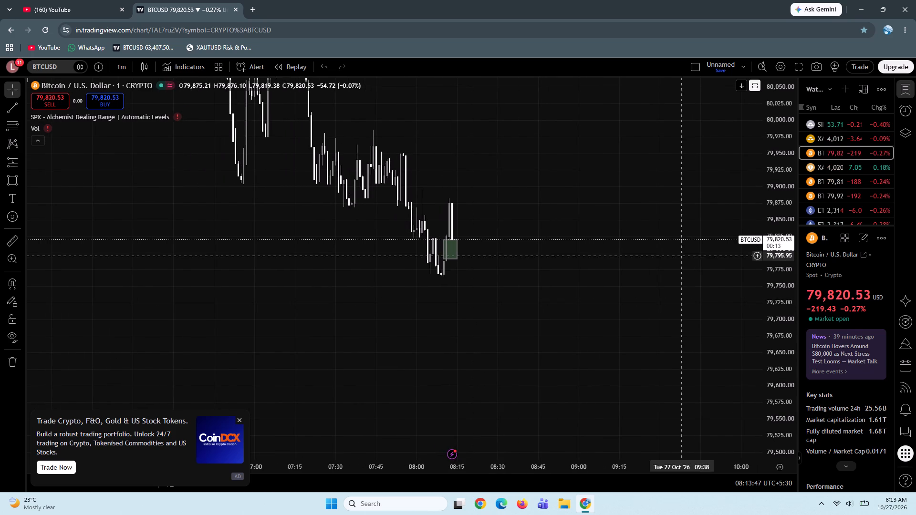
drag(778, 113, 751, 338)
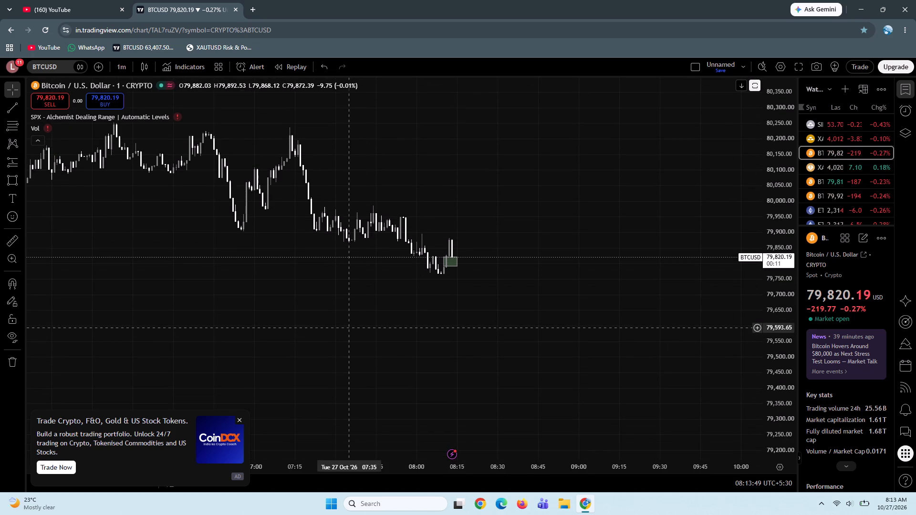
drag(346, 327, 459, 386)
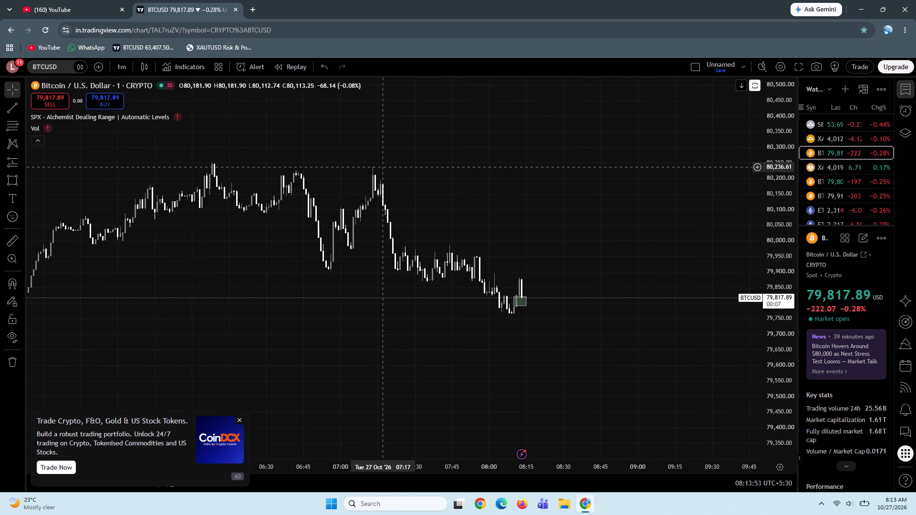
click(8, 130)
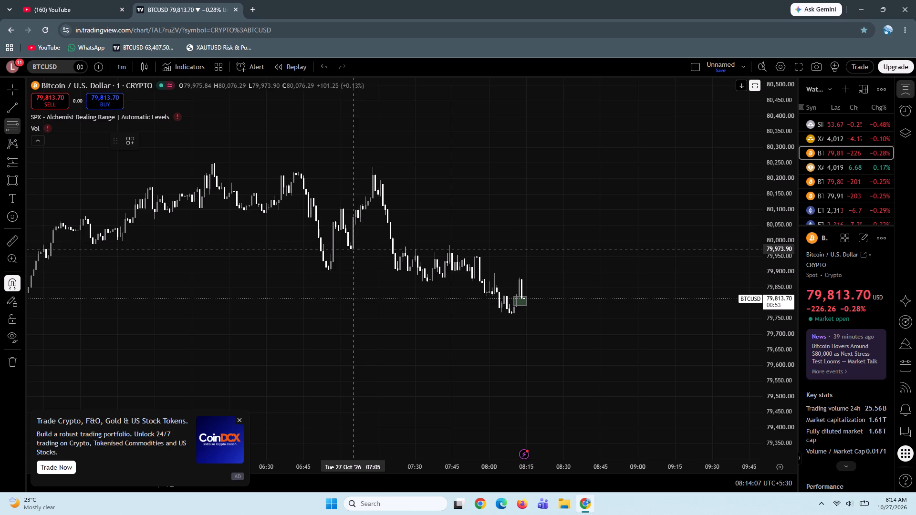
ctrl+click(352, 252)
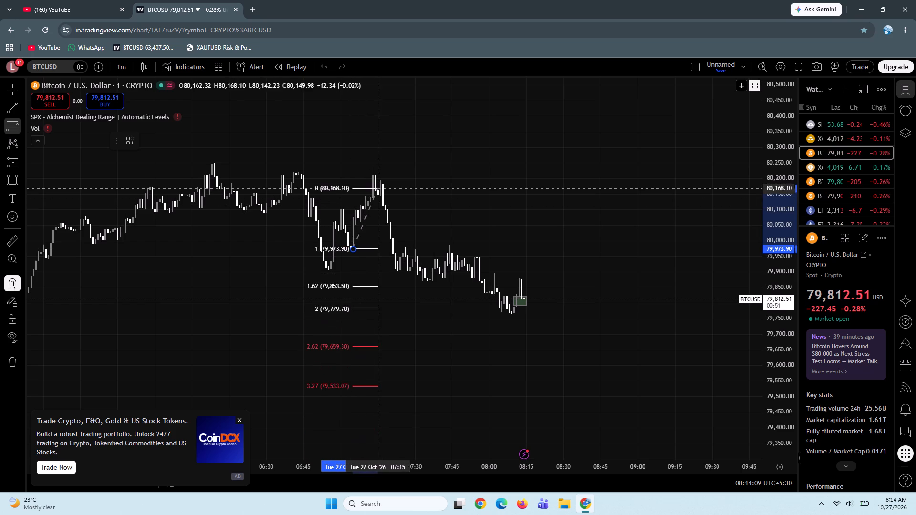
ctrl+click(372, 157)
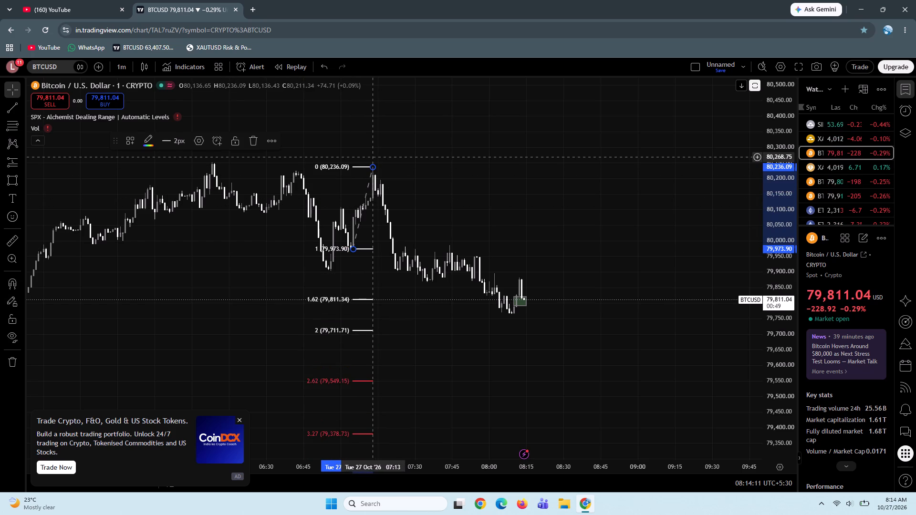
Switch the BTCUSD chart's timeframe to 5 minutes.
drag(404, 361, 516, 252)
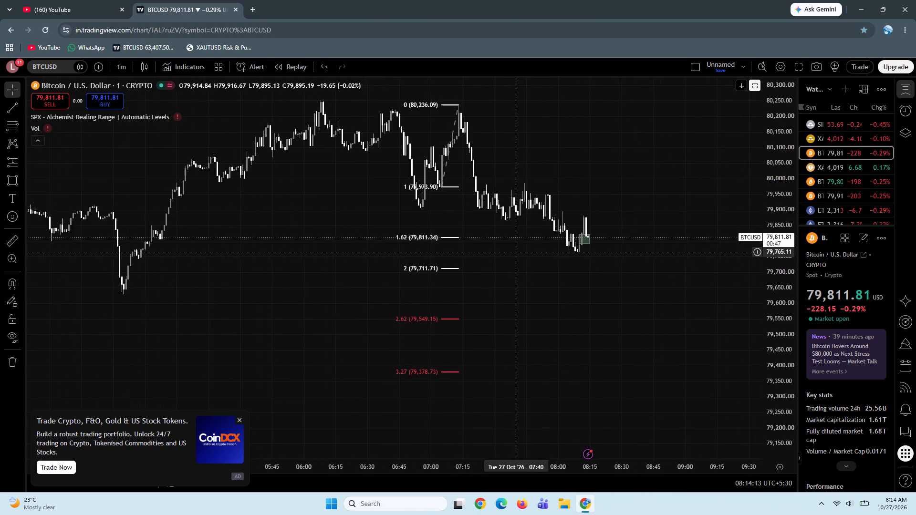
drag(340, 190, 349, 288)
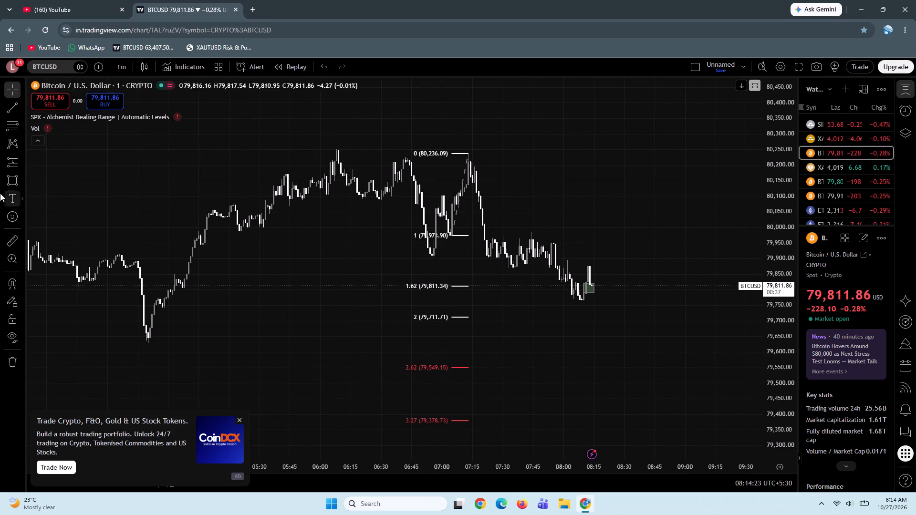
click(7, 128)
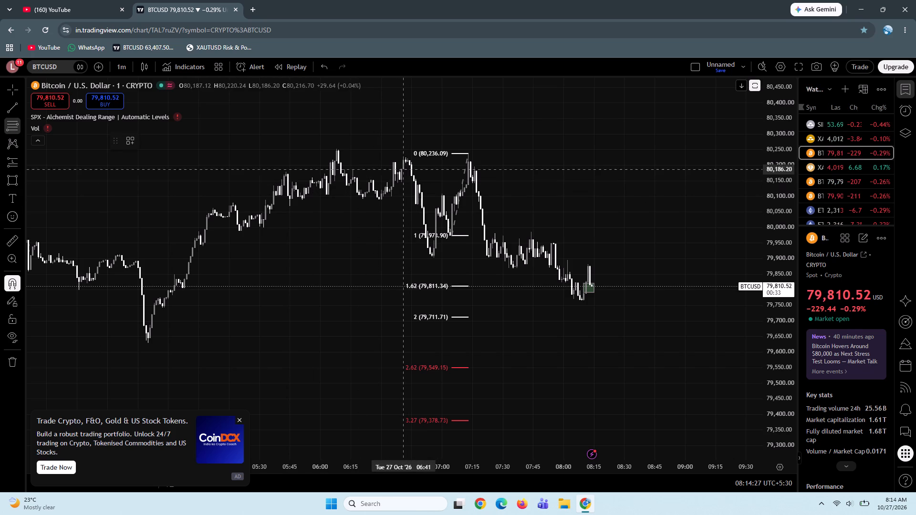
click(117, 70)
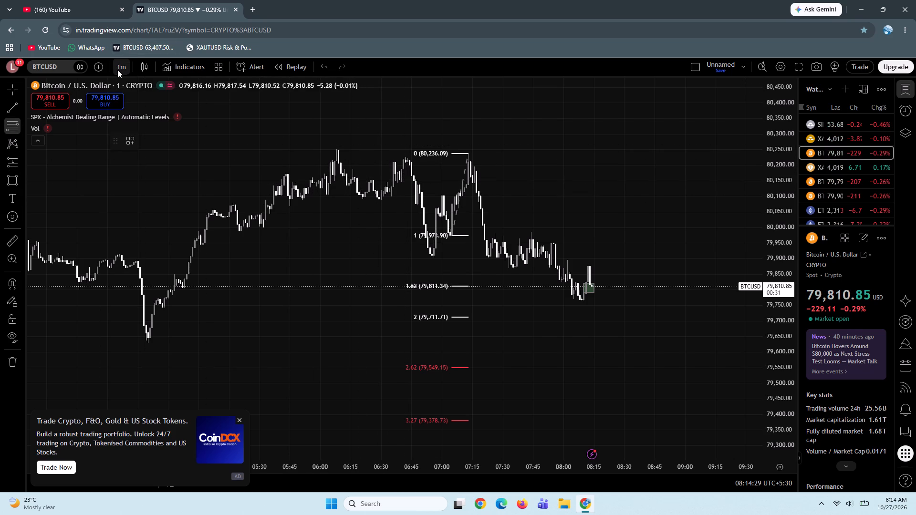
click(133, 331)
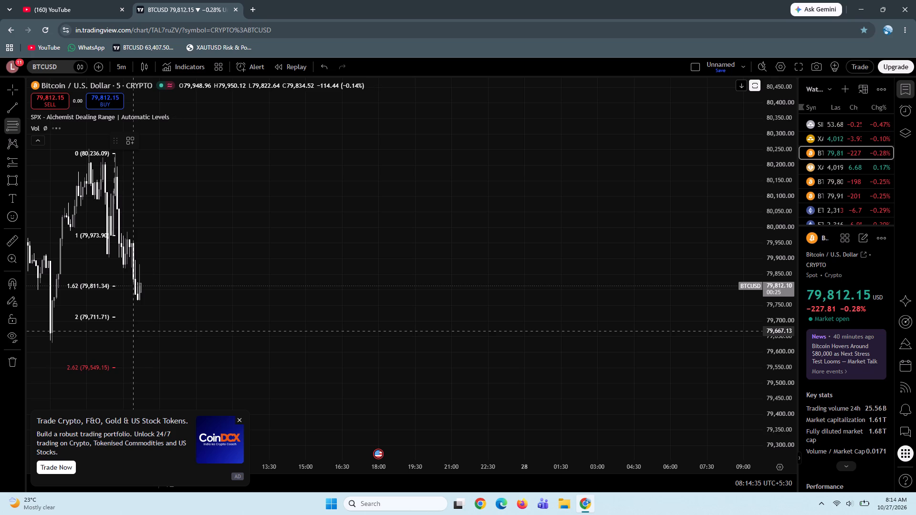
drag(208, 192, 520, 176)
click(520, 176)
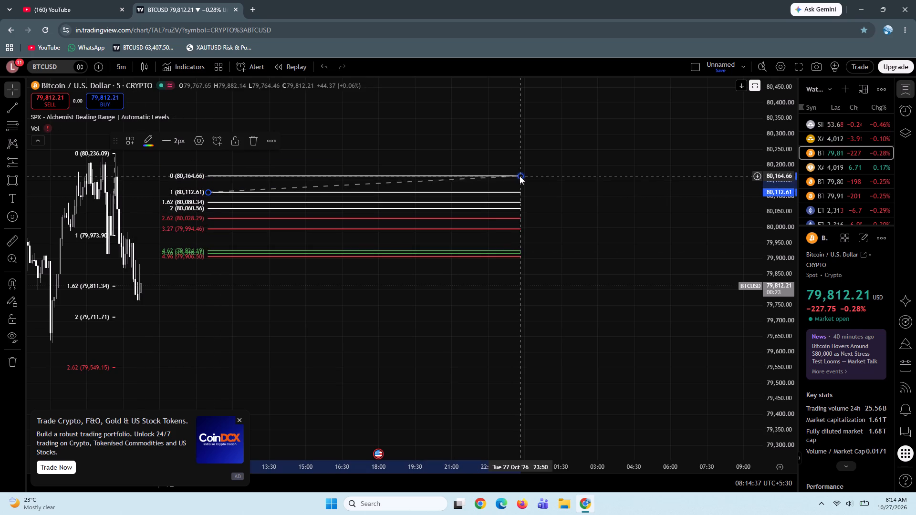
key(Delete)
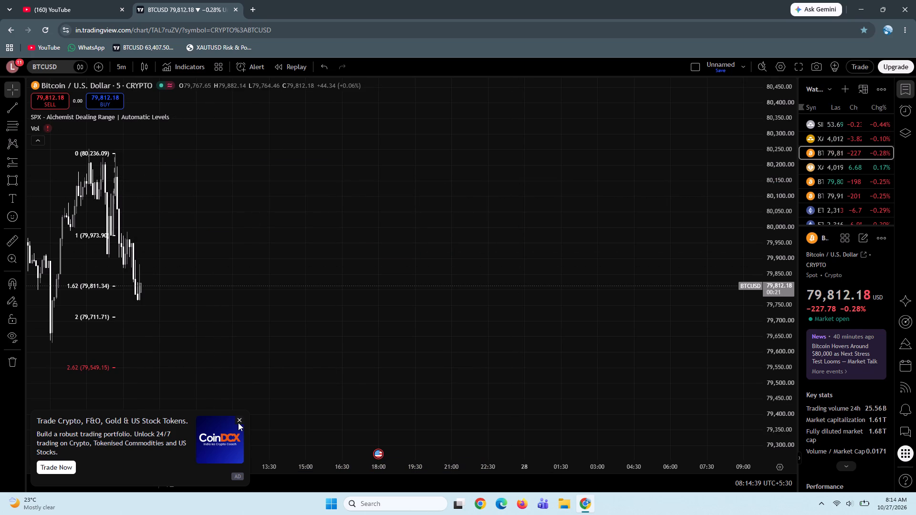
Dismiss the CoinDCX advertisement and close the ad-free upgrade offer.
click(238, 422)
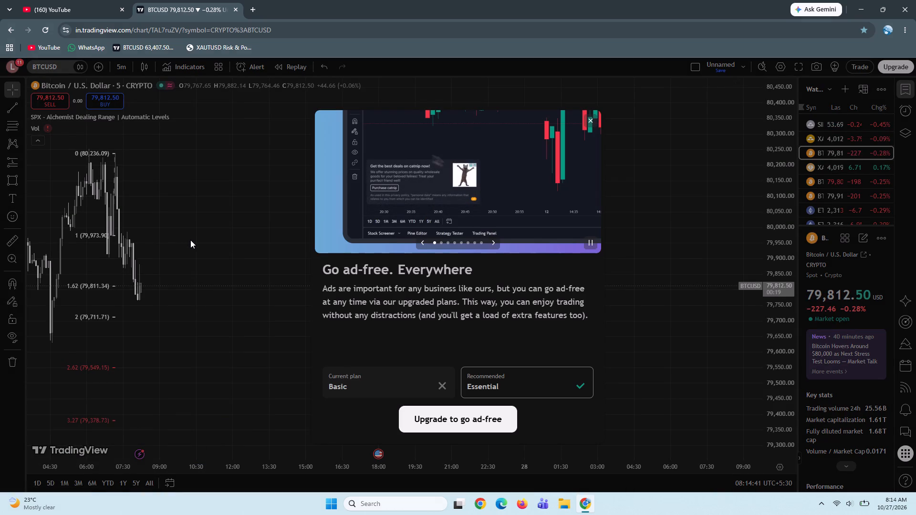
drag(190, 240, 328, 209)
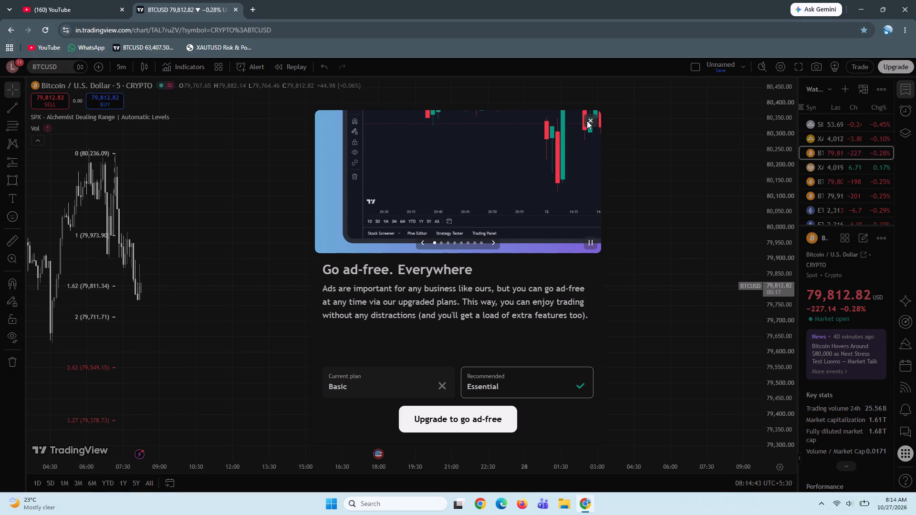
click(587, 121)
Examine the 5-minute BTCUSD price action around the Fibonacci levels and the earlier marked zones.
drag(299, 203, 598, 198)
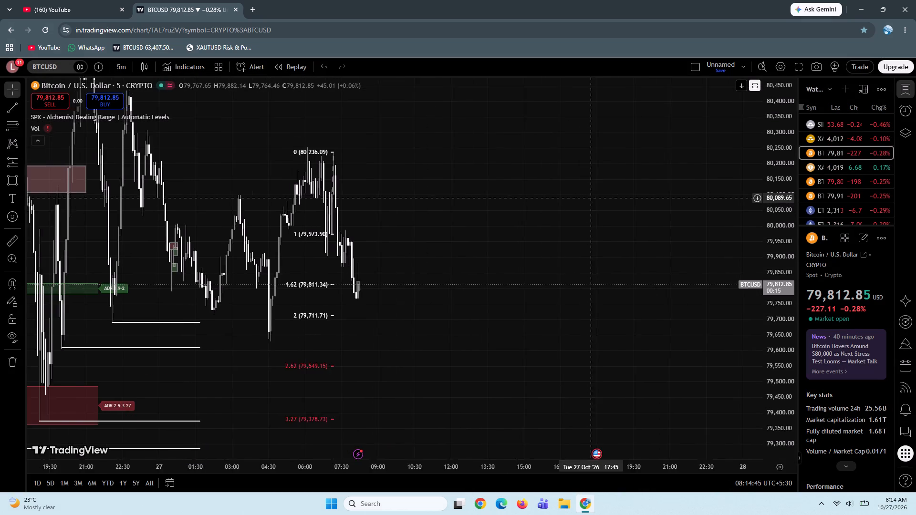
drag(598, 198, 652, 202)
drag(510, 197, 604, 175)
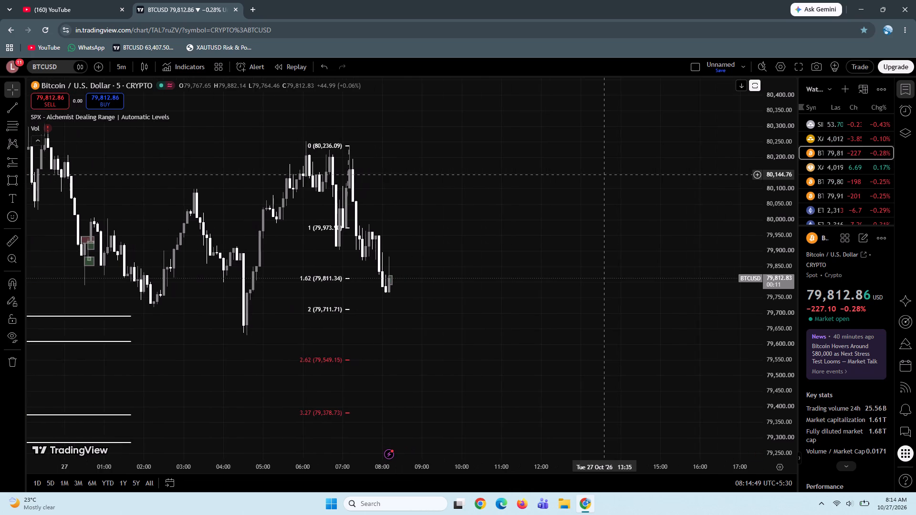
drag(482, 182, 662, 185)
scroll(662, 185, up, 1)
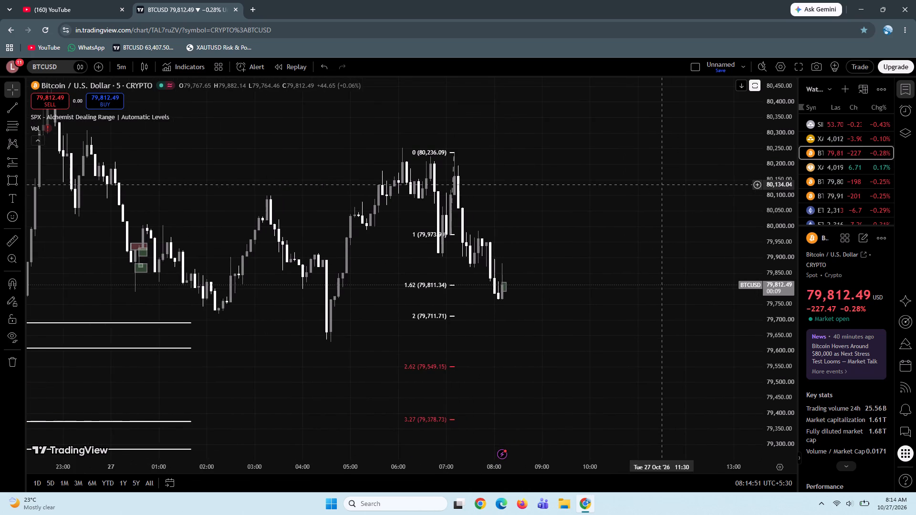
drag(486, 127, 529, 135)
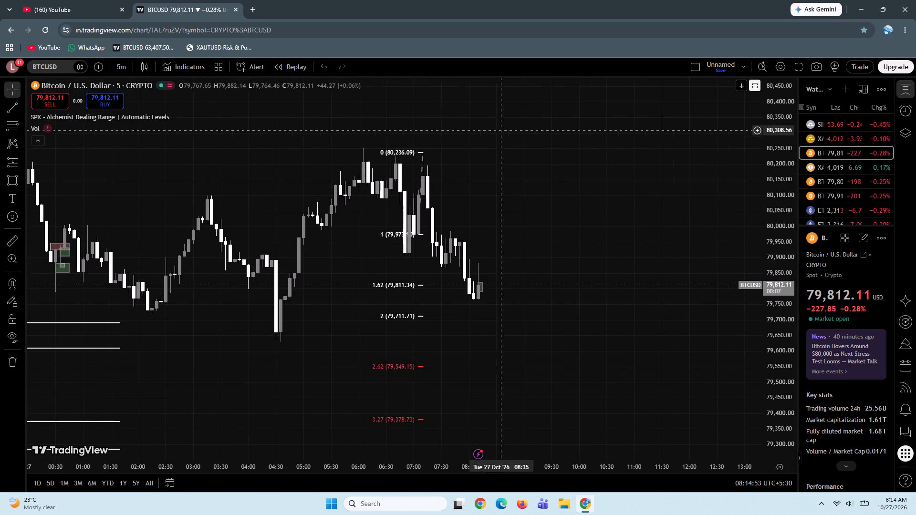
drag(529, 135, 595, 103)
scroll(595, 103, up, 1)
drag(545, 105, 555, 182)
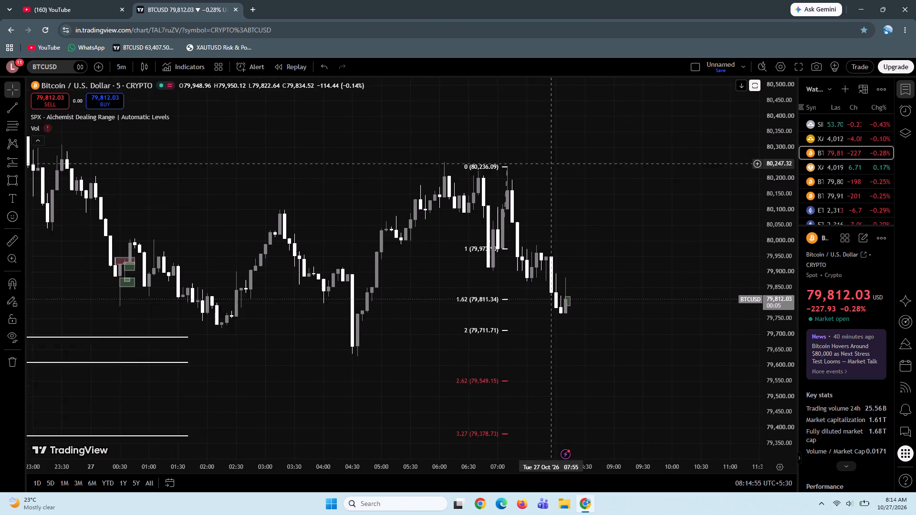
Examine the latest 5-minute BTCUSD candles against the Fibonacci levels at closer range.
drag(555, 182, 555, 184)
scroll(555, 184, up, 2)
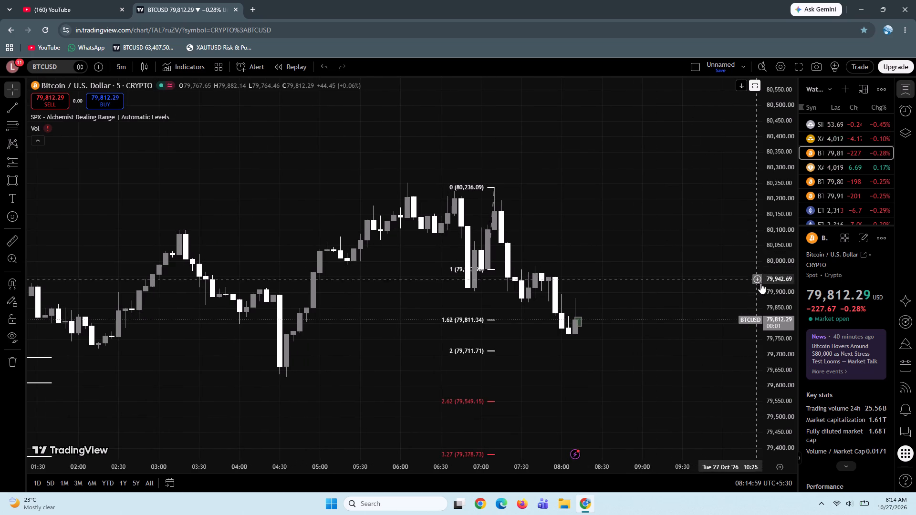
drag(777, 303, 774, 170)
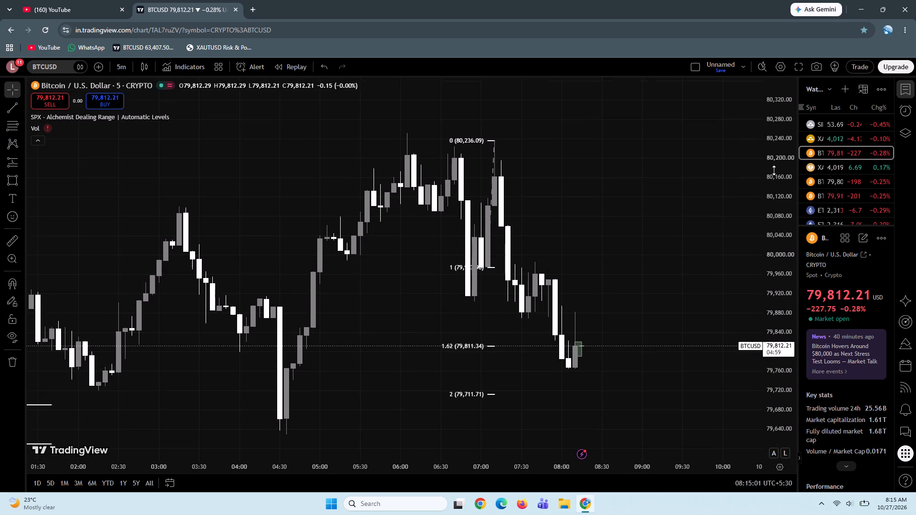
drag(774, 170, 771, 135)
drag(530, 172, 611, 148)
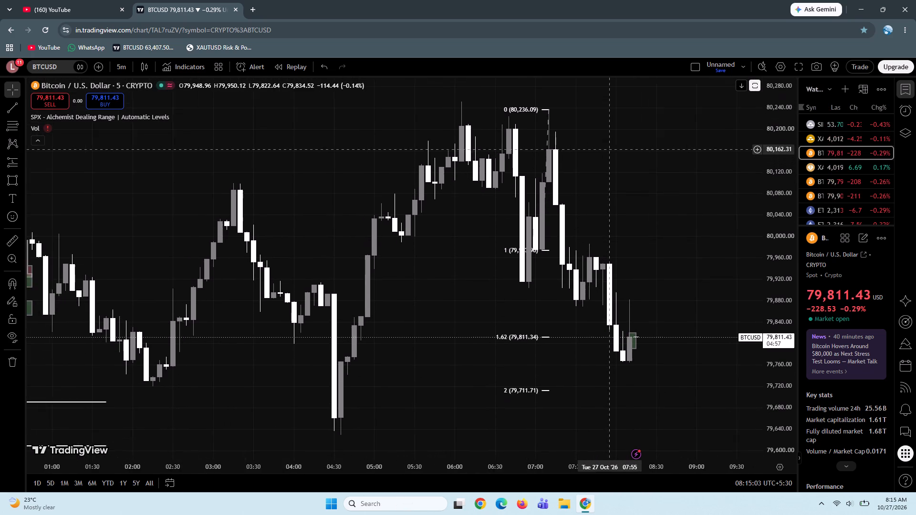
drag(611, 148, 614, 148)
scroll(614, 148, up, 4)
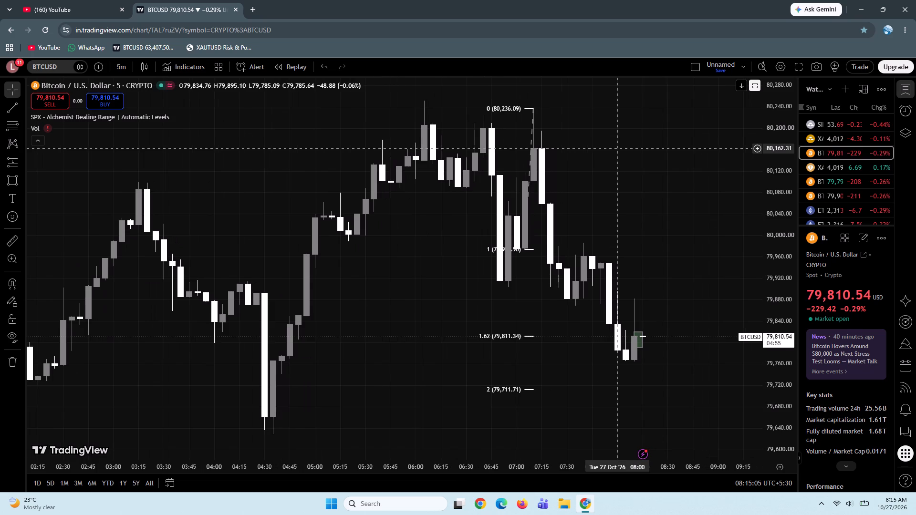
scroll(614, 148, up, 1)
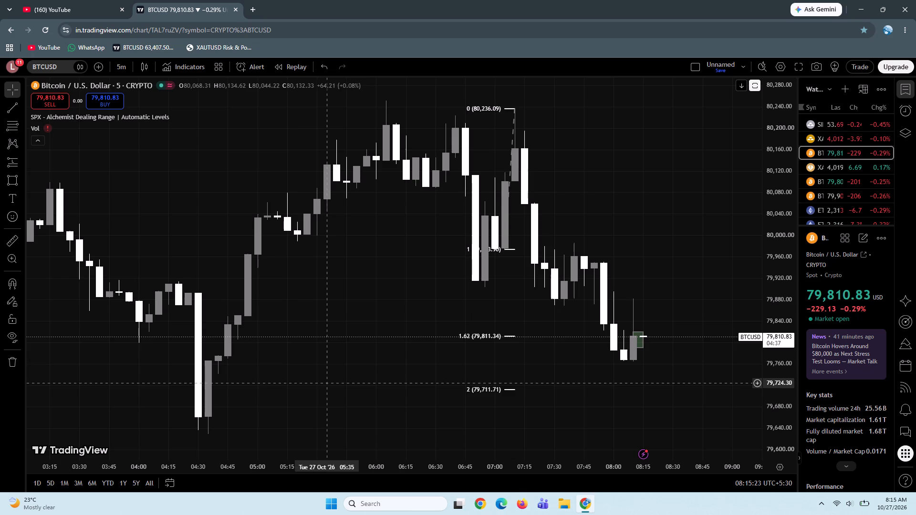
Draw a rectangle zone at the 04:35 candle between 79,662.42 and 79,628.84 and extend it forward to 09:30.
drag(330, 383, 322, 262)
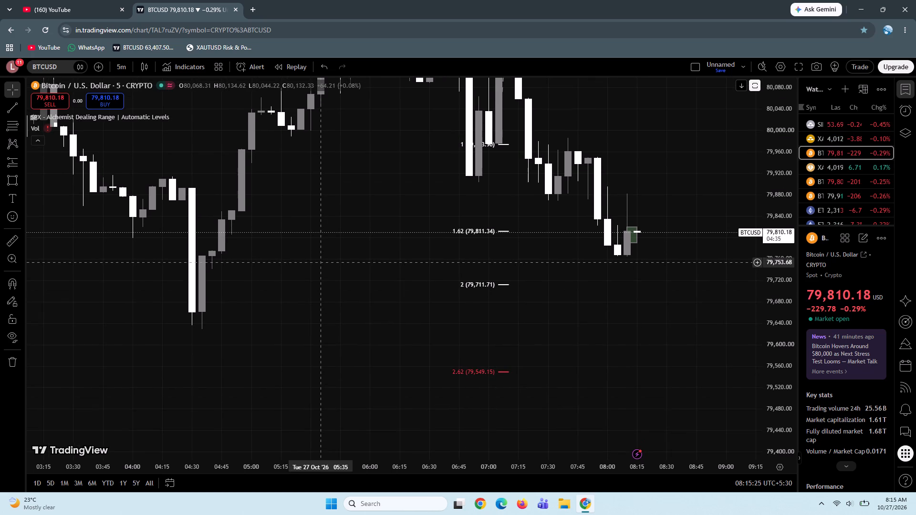
click(10, 179)
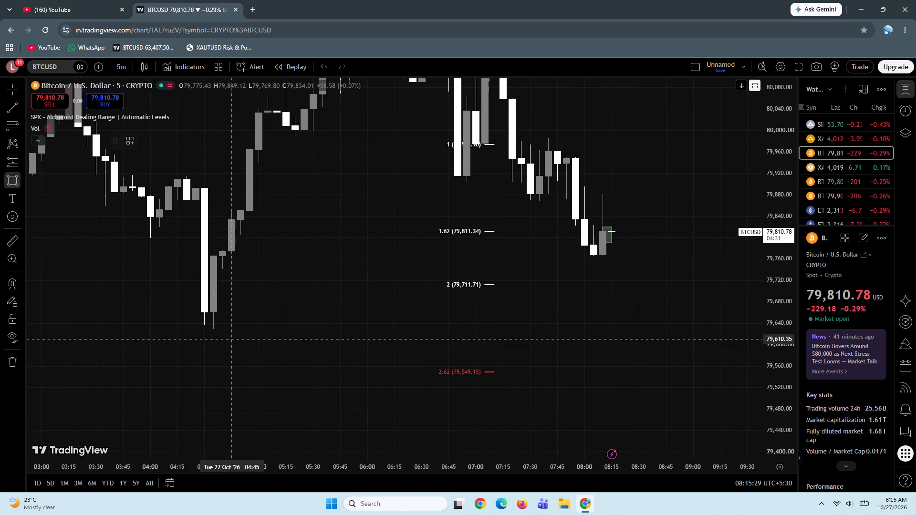
ctrl+drag(216, 331, 210, 314)
ctrl+click(210, 314)
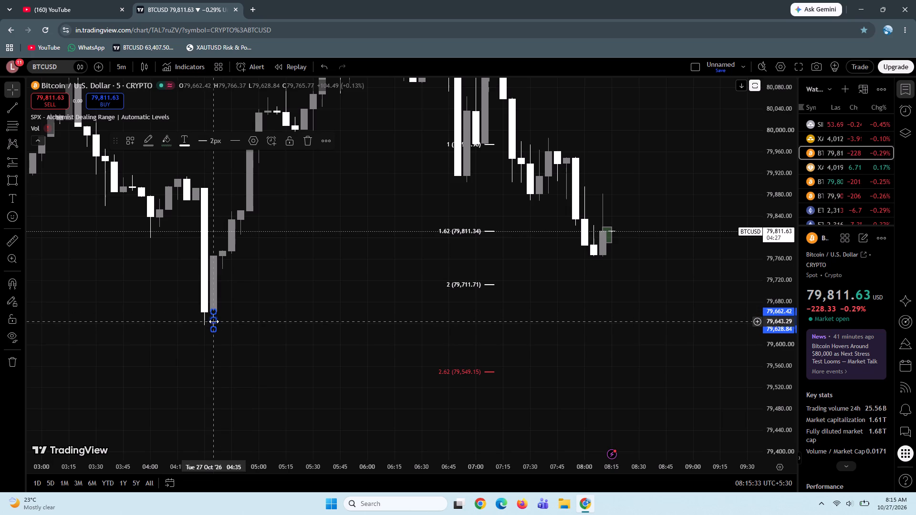
drag(214, 321, 745, 292)
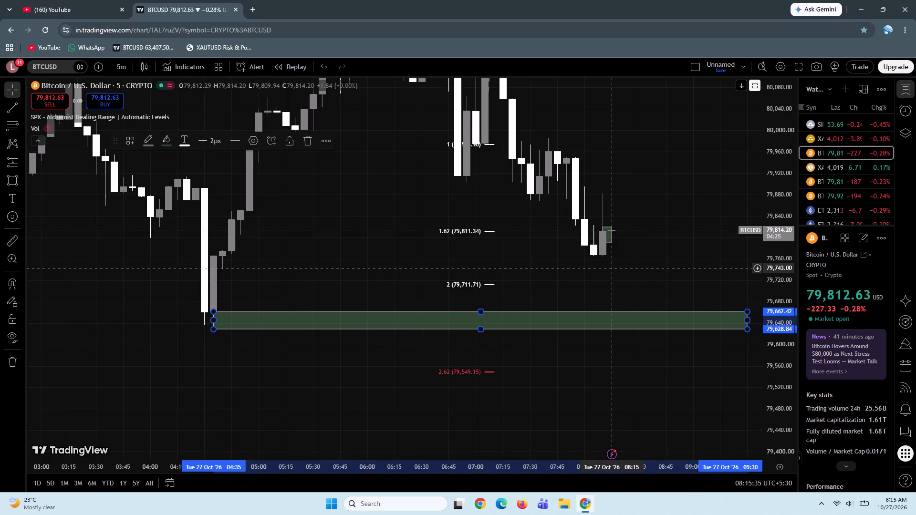
Delete the small red zone and the two small green zones around 00:30 on the BTCUSD chart.
drag(647, 276, 618, 294)
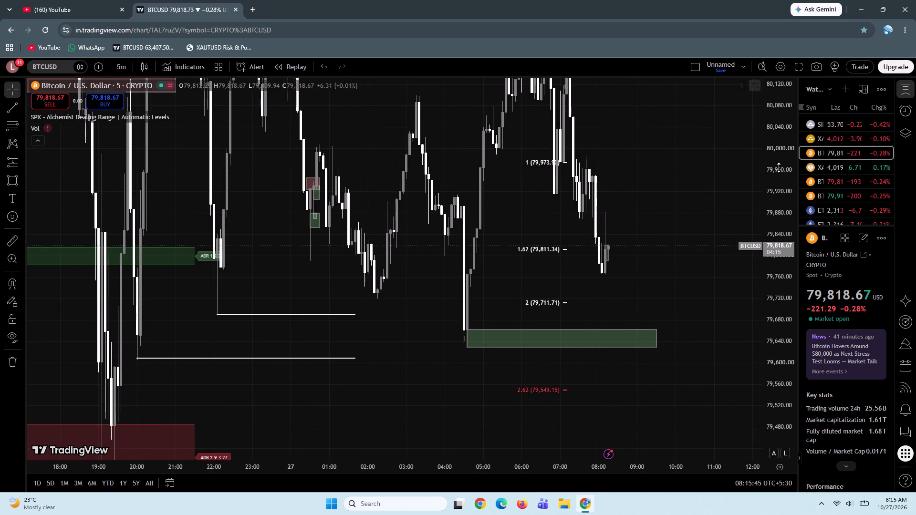
drag(777, 165, 770, 301)
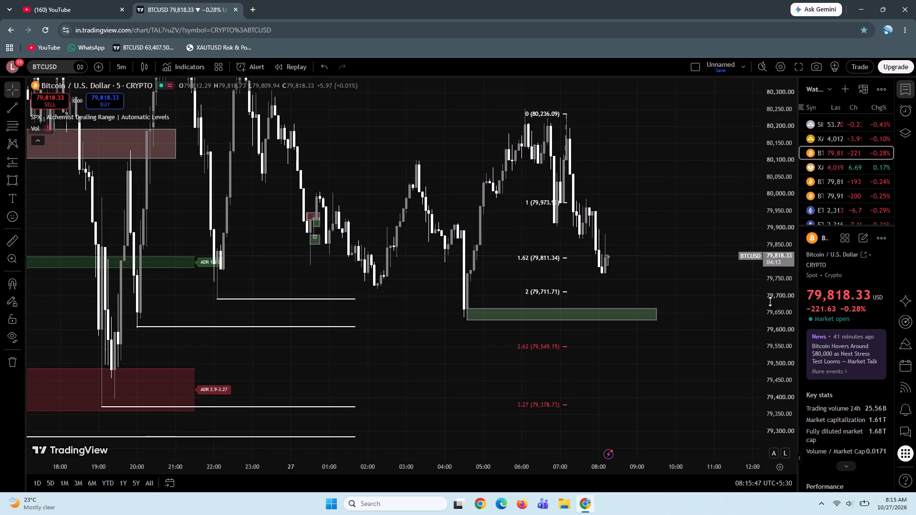
drag(698, 206, 693, 276)
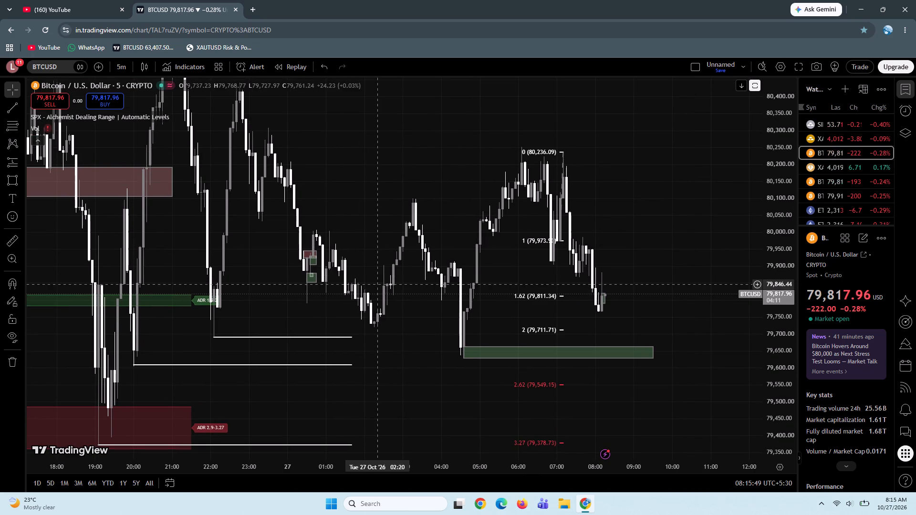
click(317, 261)
key(Delete)
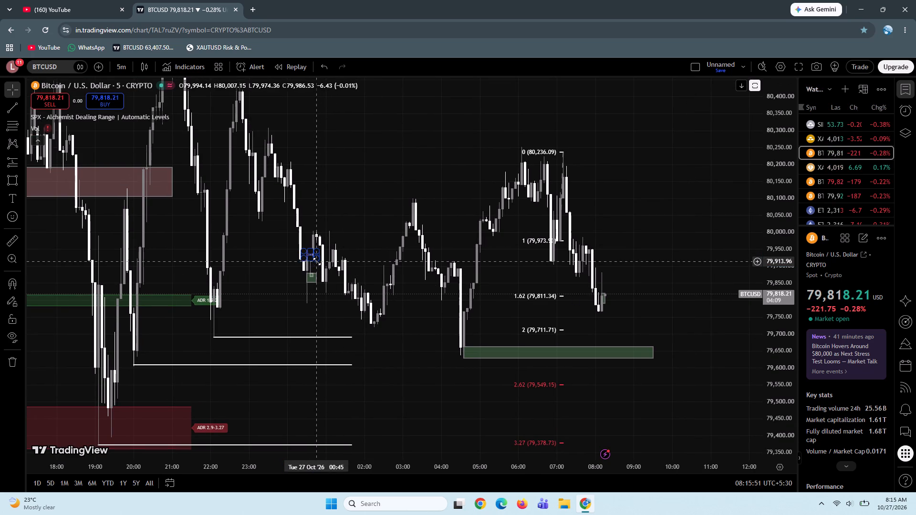
click(315, 258)
key(Delete)
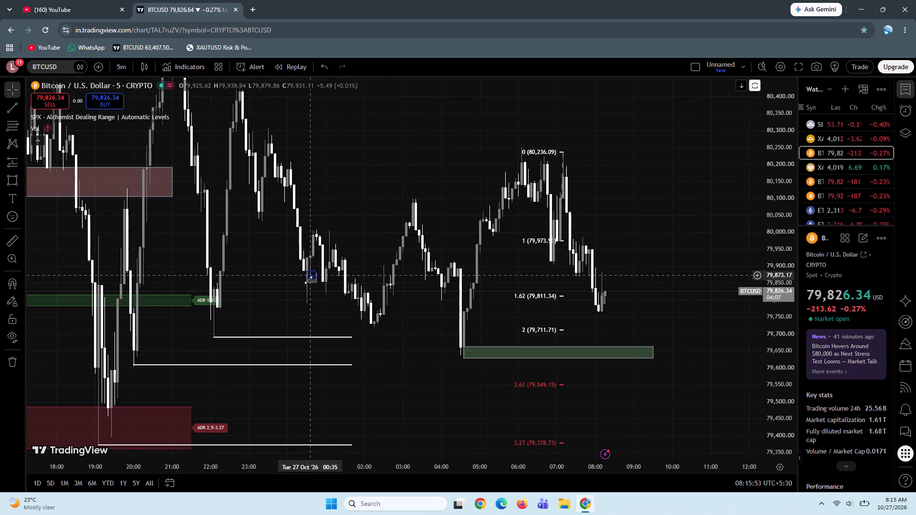
click(308, 280)
key(Delete)
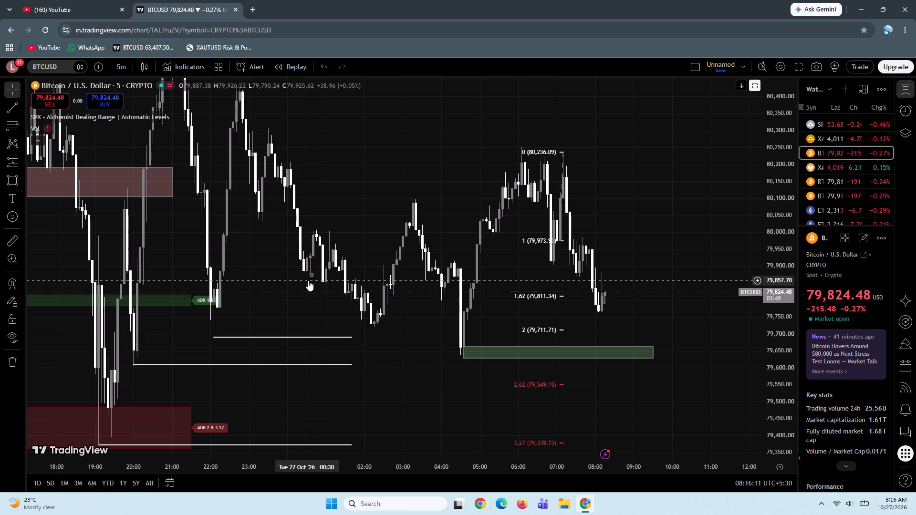
Examine the 5-minute price action of XAUTUSD.P from the watchlist and return to the BTCUSD chart.
drag(660, 224, 542, 180)
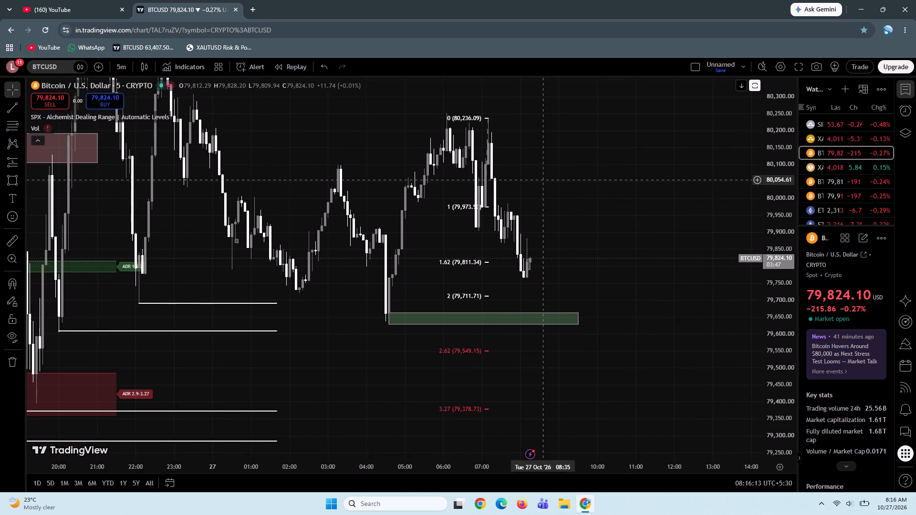
scroll(542, 180, up, 3)
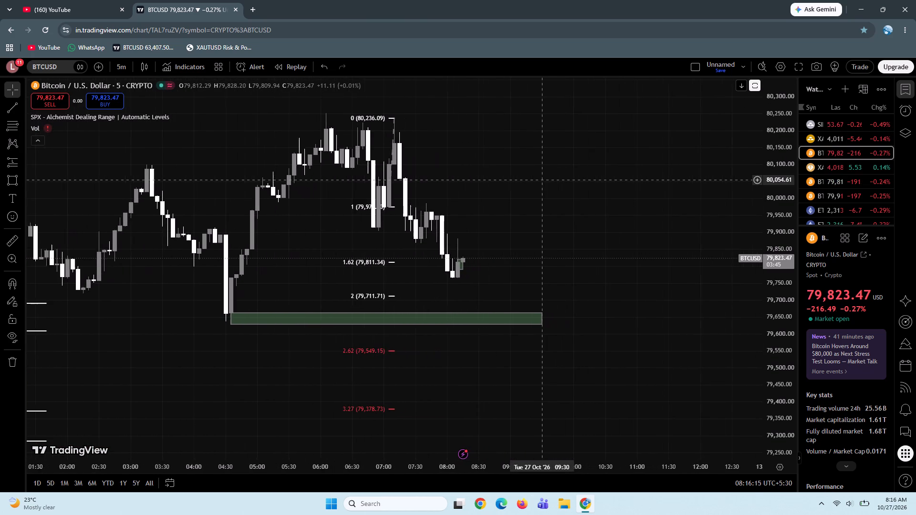
click(837, 167)
click(831, 183)
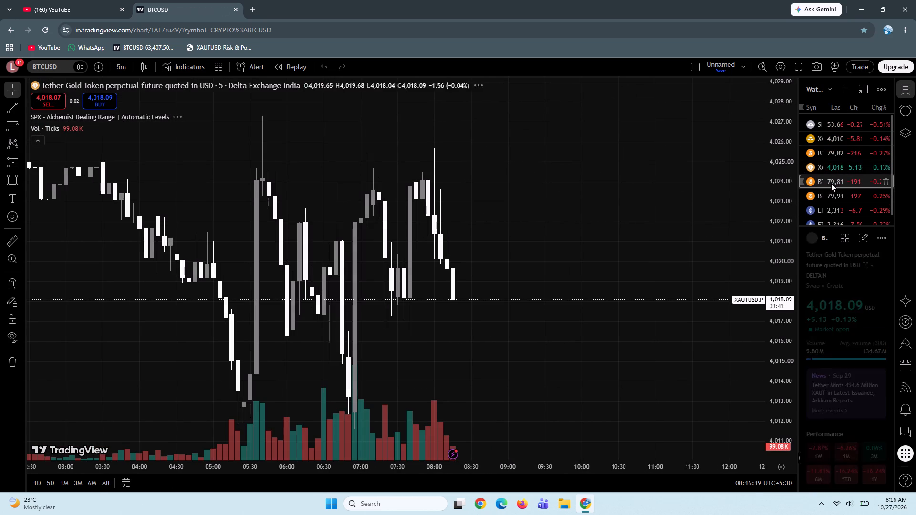
click(835, 171)
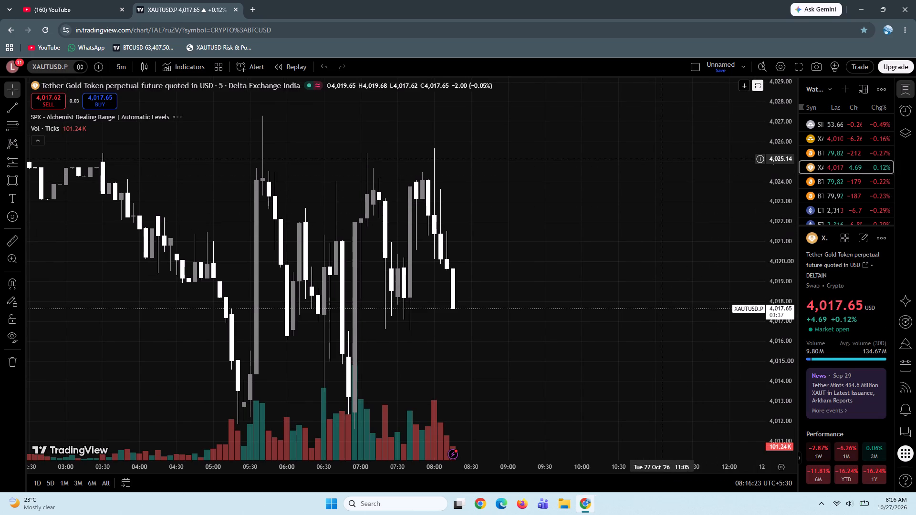
drag(780, 116, 761, 337)
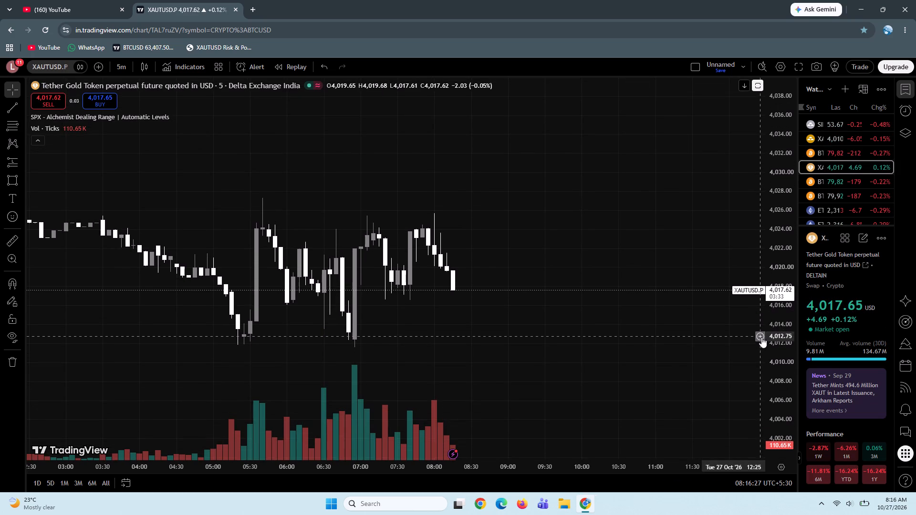
drag(761, 337, 761, 342)
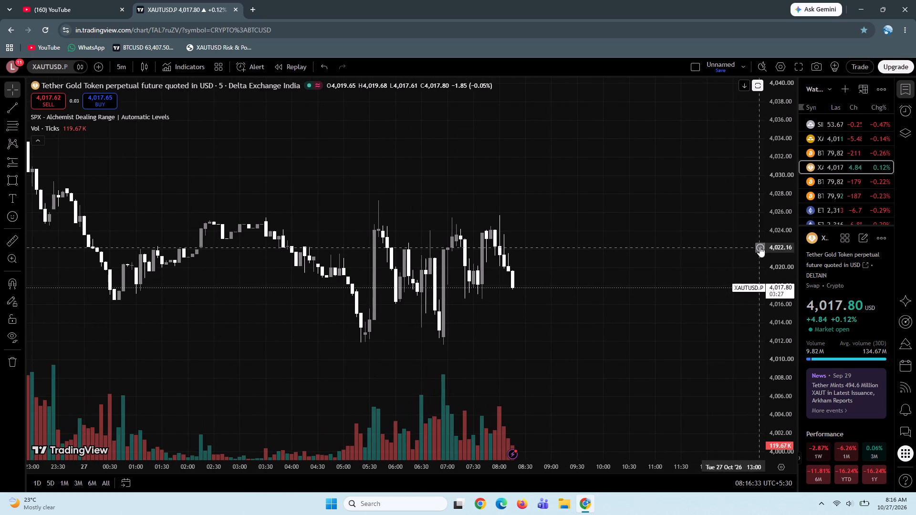
click(833, 148)
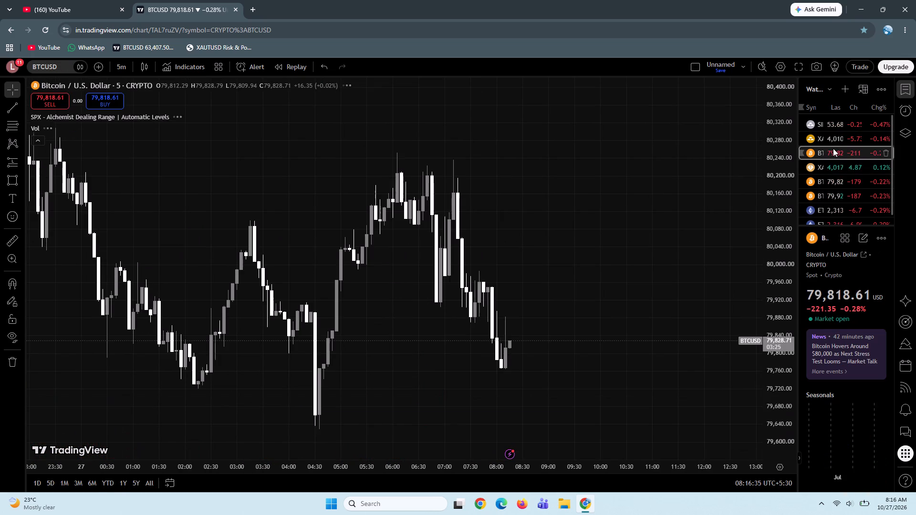
Draw a rectangle zone at the 08:05 candle between about 79,820 and 79,792 and extend it forward to about 08:40.
drag(648, 359, 628, 280)
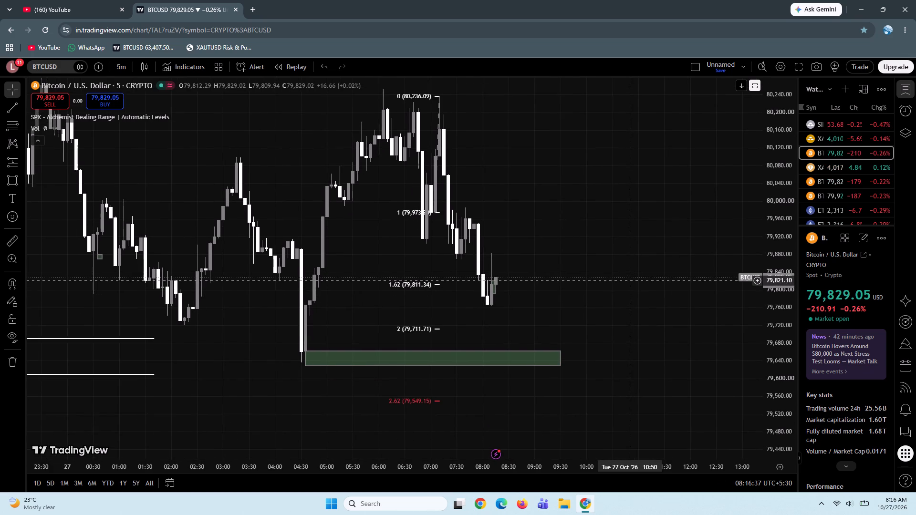
scroll(628, 280, up, 2)
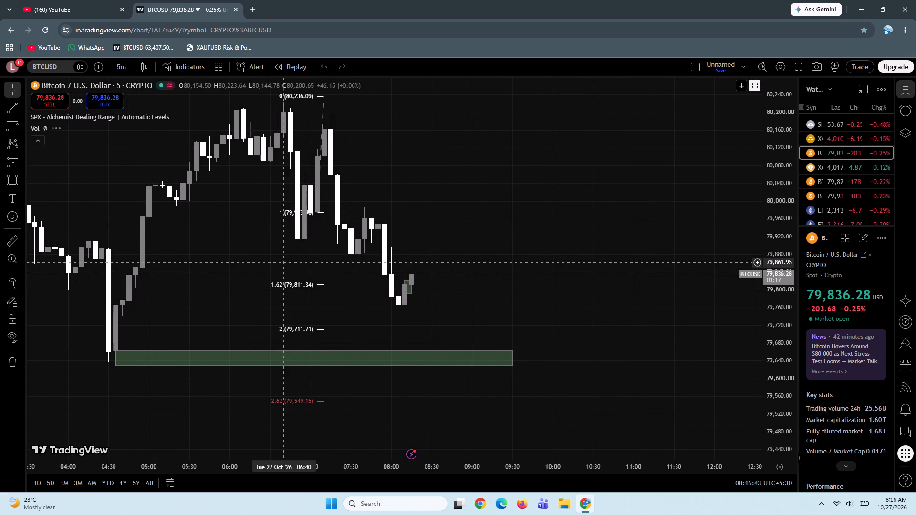
click(4, 183)
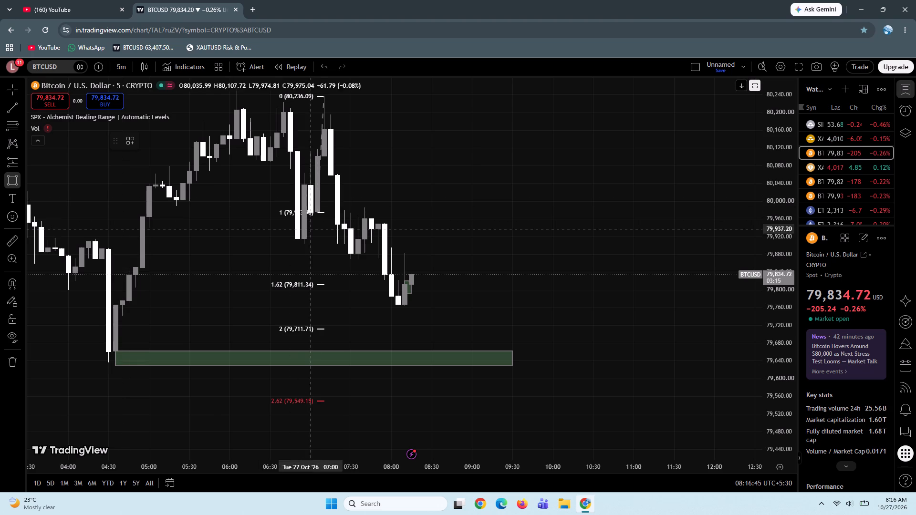
click(396, 281)
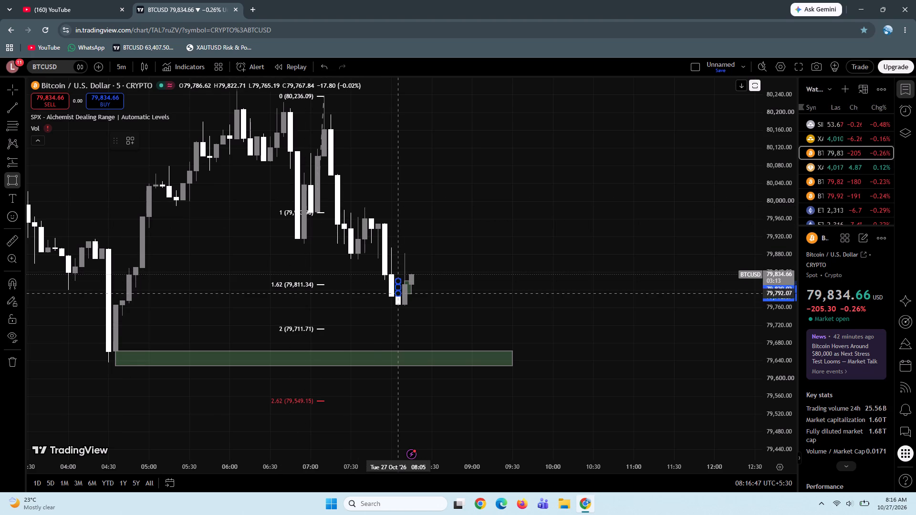
click(397, 293)
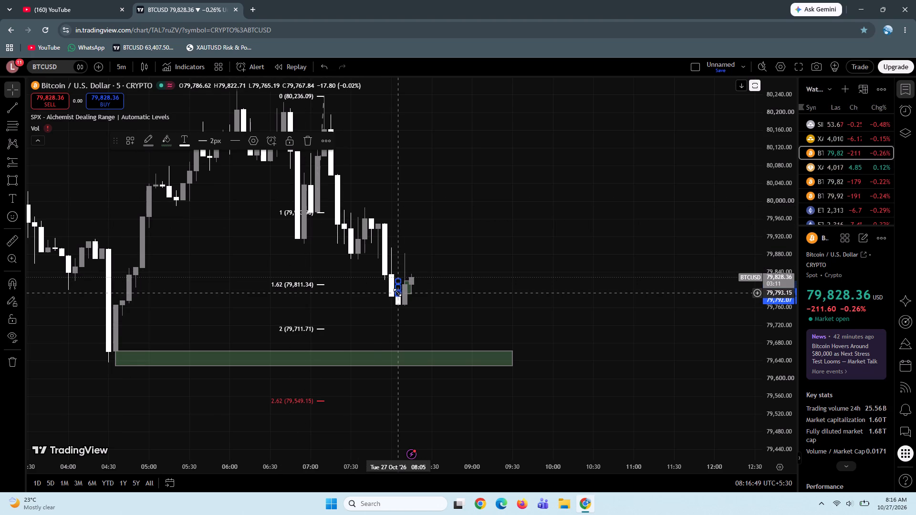
drag(398, 287, 444, 288)
click(460, 300)
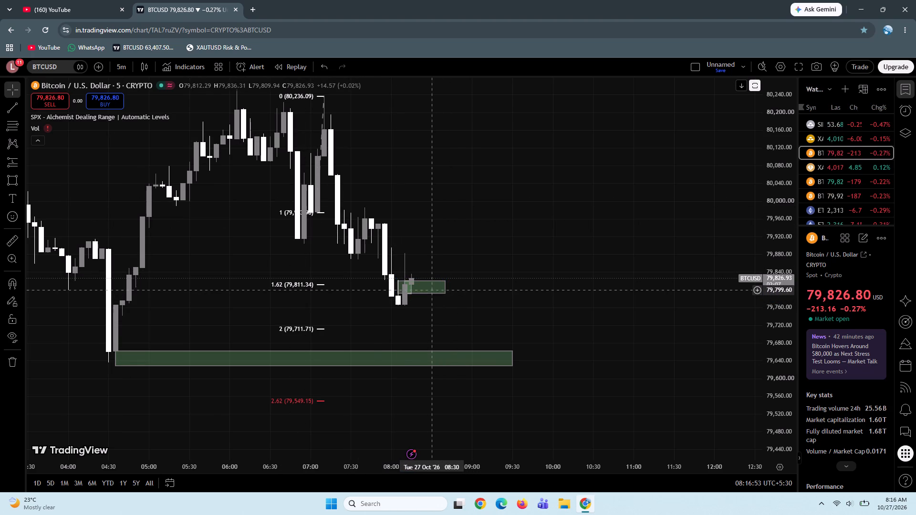
Move the small zone near the latest candles up to 79,851.20–79,823.25, spanning about 07:55 to 08:30.
drag(429, 286, 467, 206)
click(467, 206)
click(439, 283)
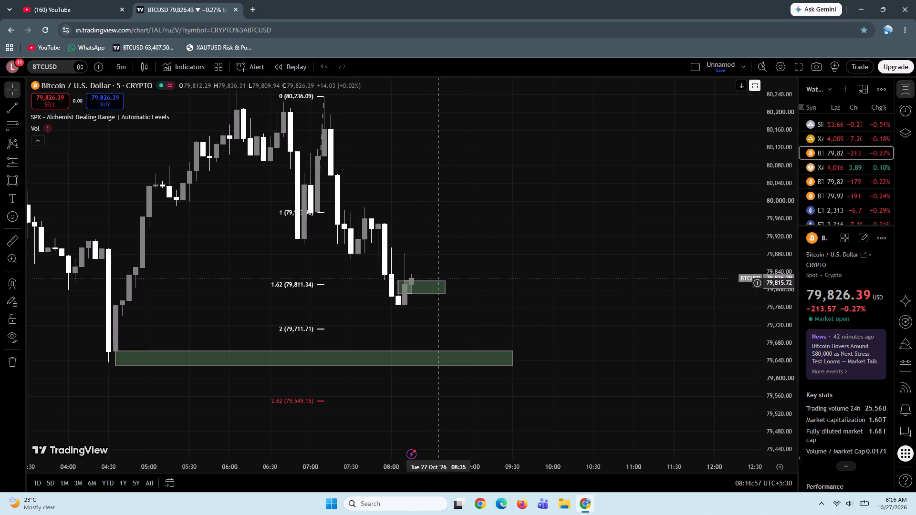
click(433, 292)
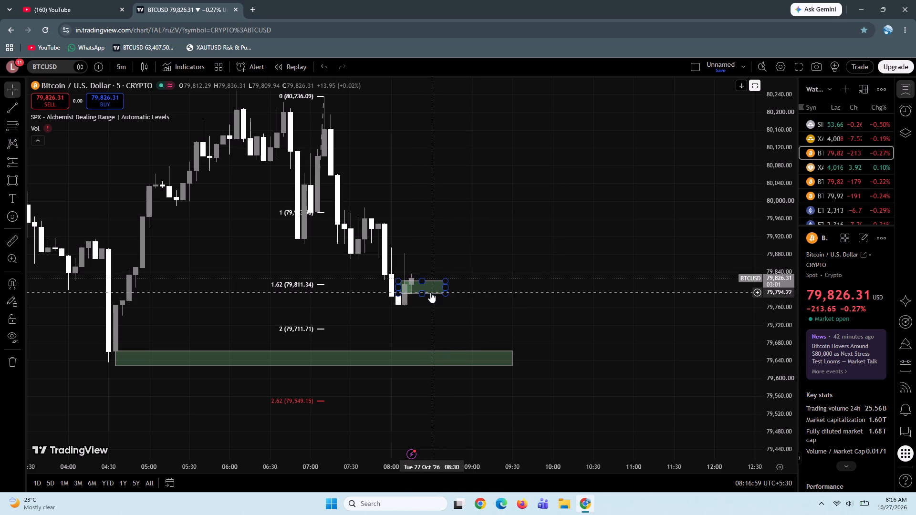
click(430, 292)
drag(429, 288, 420, 273)
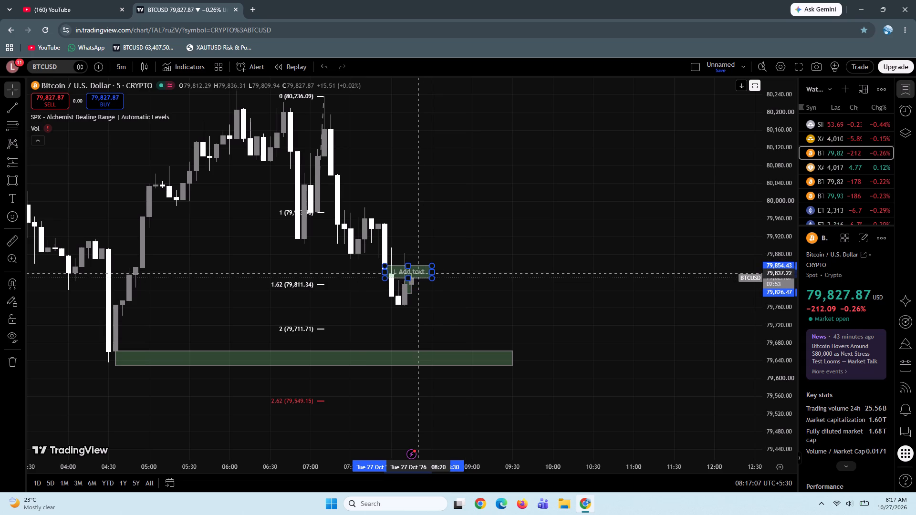
drag(420, 273, 420, 275)
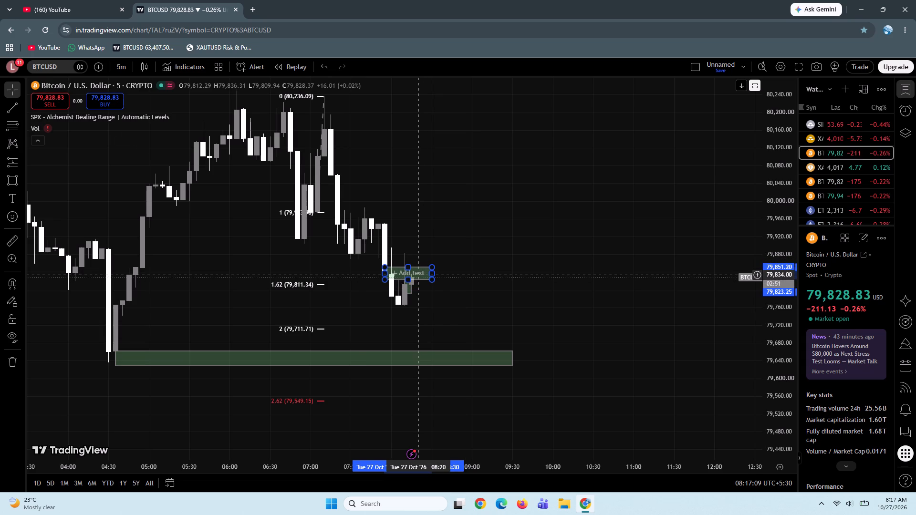
click(457, 298)
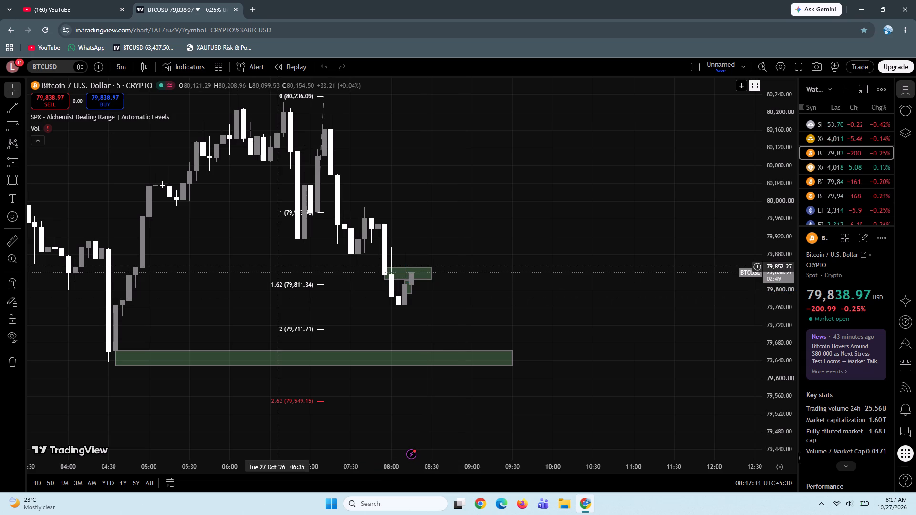
Switch the BTCUSD chart's timeframe to 1 minute.
click(120, 64)
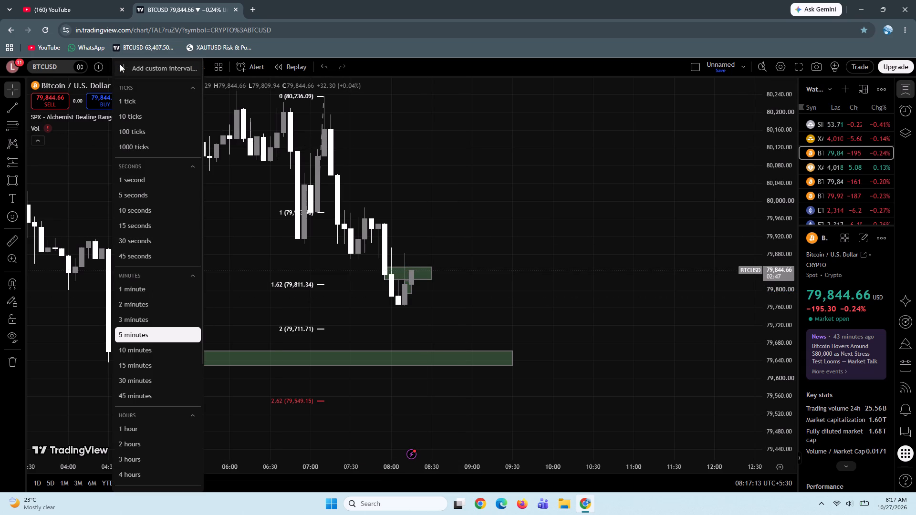
click(131, 292)
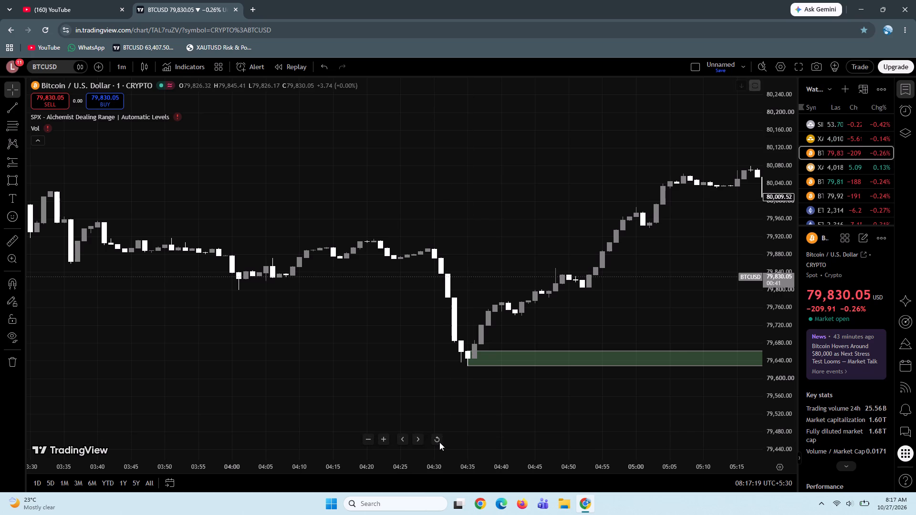
Examine the latest 1-minute BTCUSD price action around the two small zones, the Fibonacci levels and the large zone below.
click(440, 441)
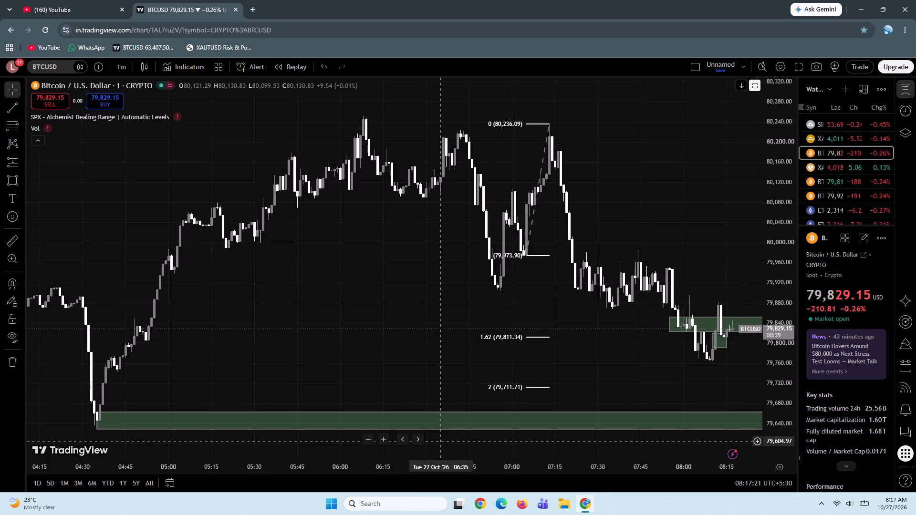
drag(749, 212, 565, 229)
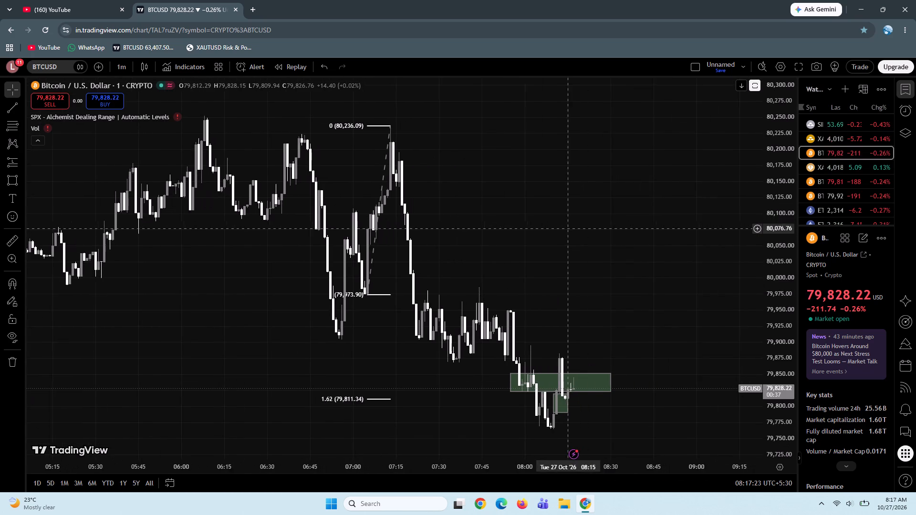
drag(565, 229, 564, 229)
drag(611, 282, 554, 276)
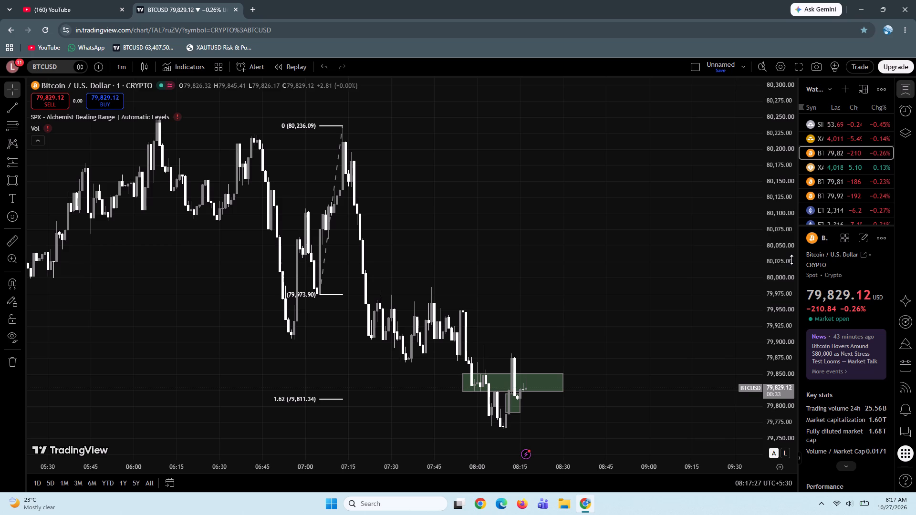
drag(778, 247, 765, 345)
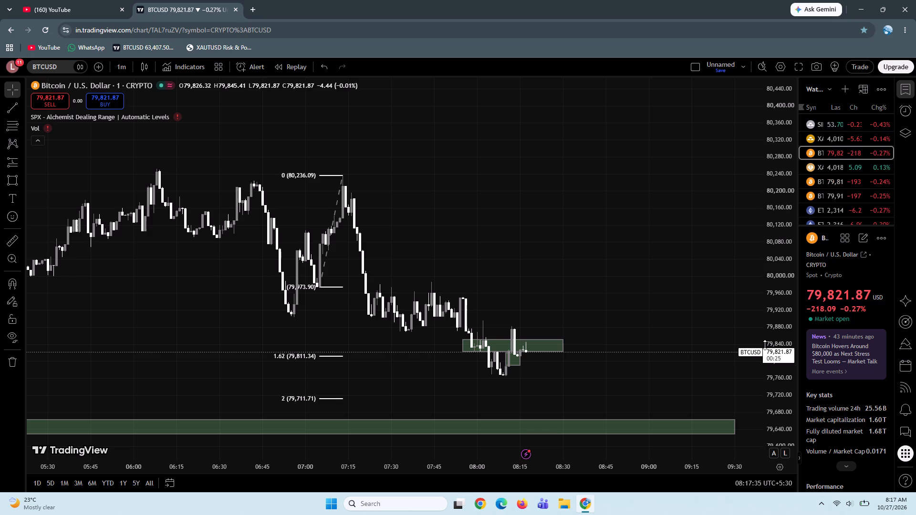
drag(614, 353, 583, 258)
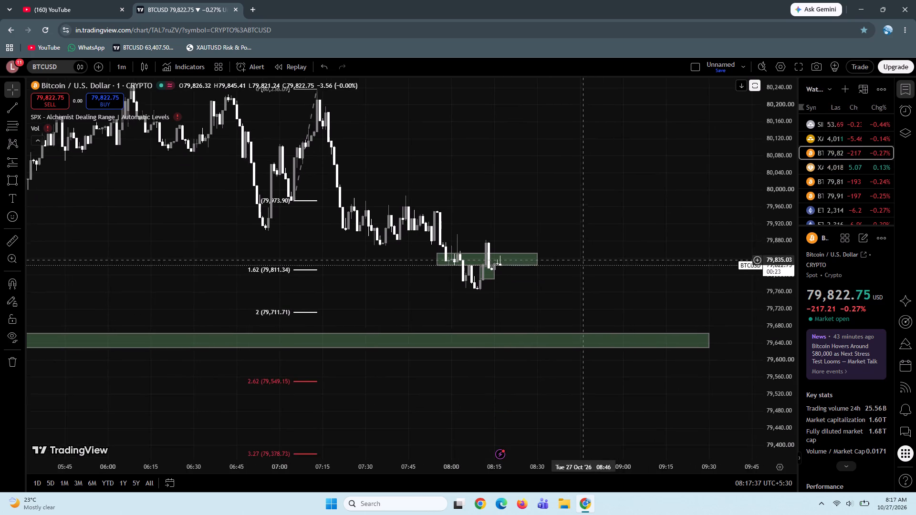
drag(583, 258, 574, 236)
drag(786, 318, 784, 156)
drag(674, 164, 593, 189)
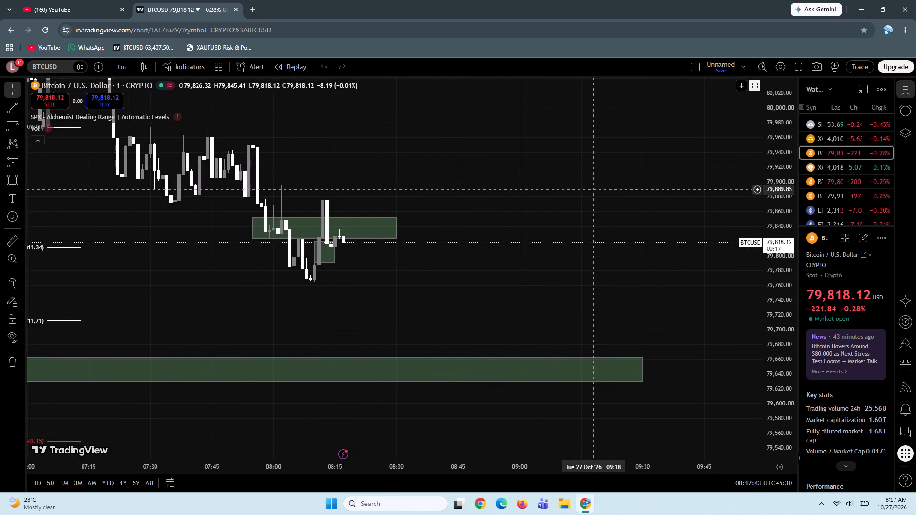
scroll(593, 189, up, 1)
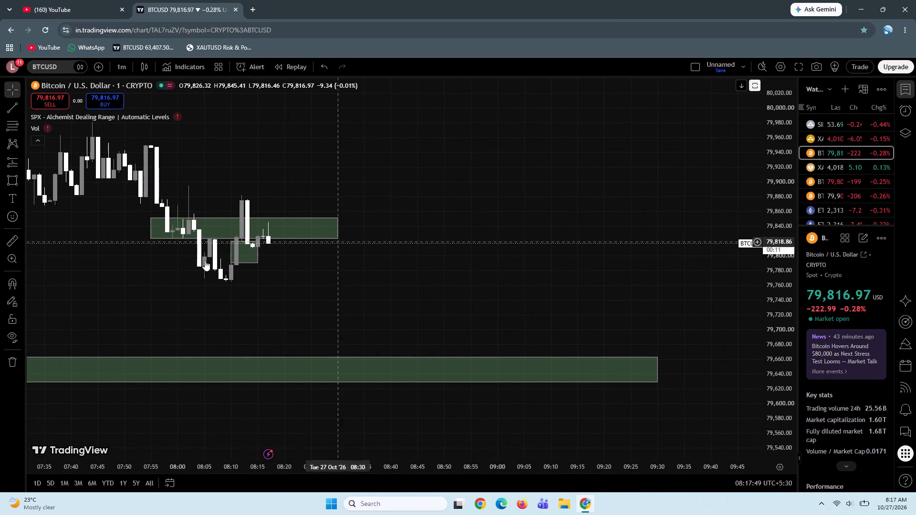
Measure the price distance from the latest candle at 08:17 down to the upper edge of the large green zone.
click(3, 241)
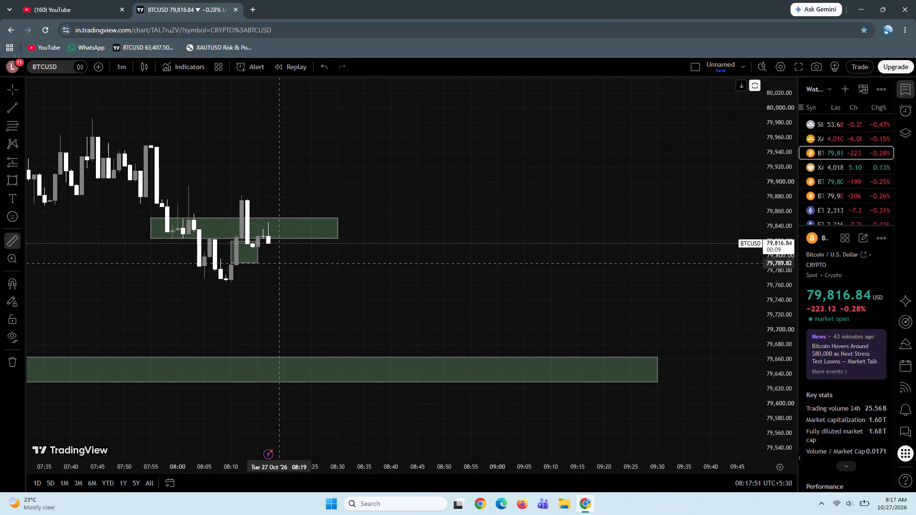
click(266, 243)
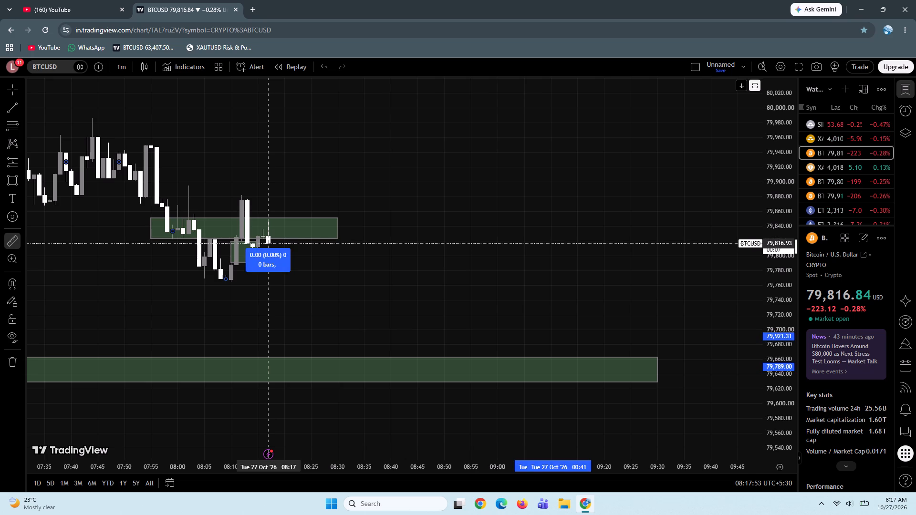
click(296, 356)
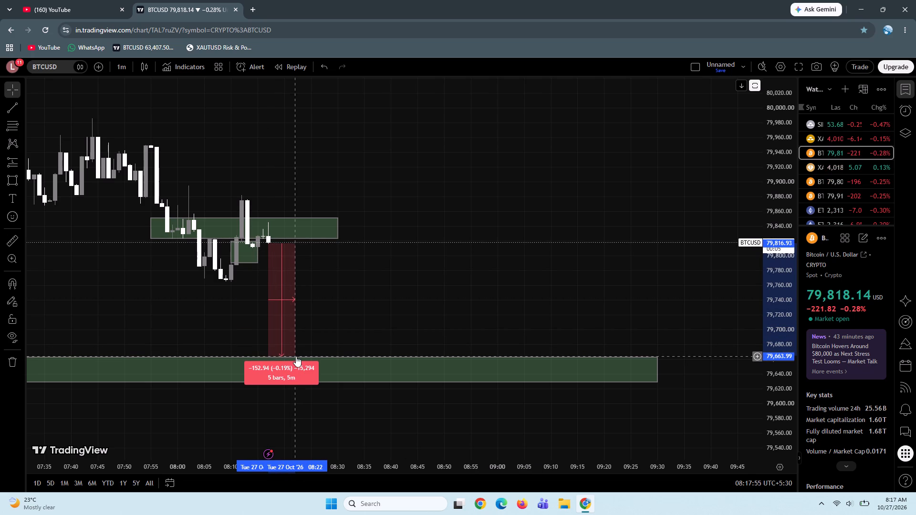
drag(361, 303, 416, 296)
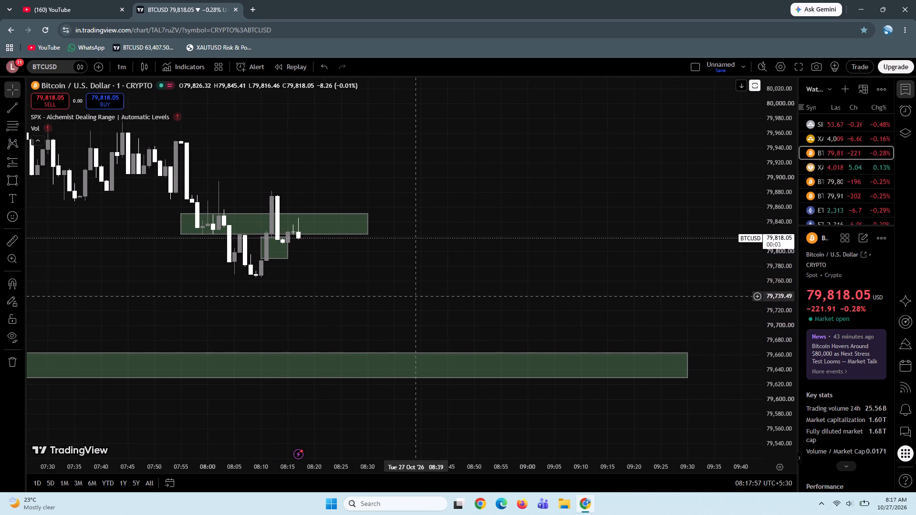
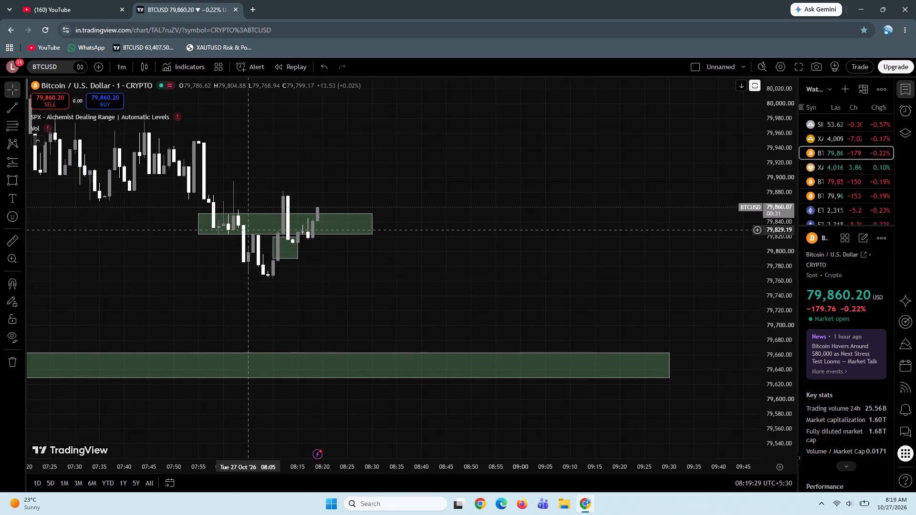
Dismiss the advertisement and examine the wider 1-minute BTCUSD price action against the Fibonacci levels, the two small zones and the large green zone.
drag(340, 153, 310, 262)
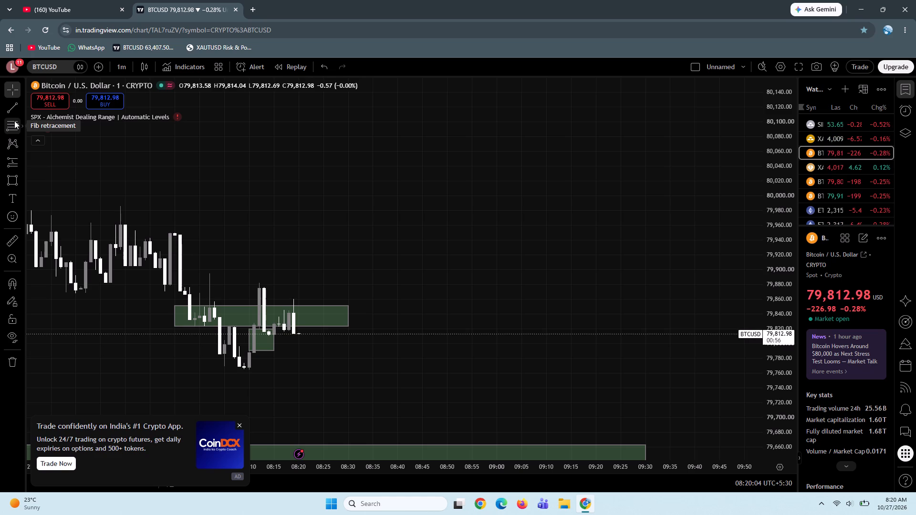
drag(270, 219, 268, 170)
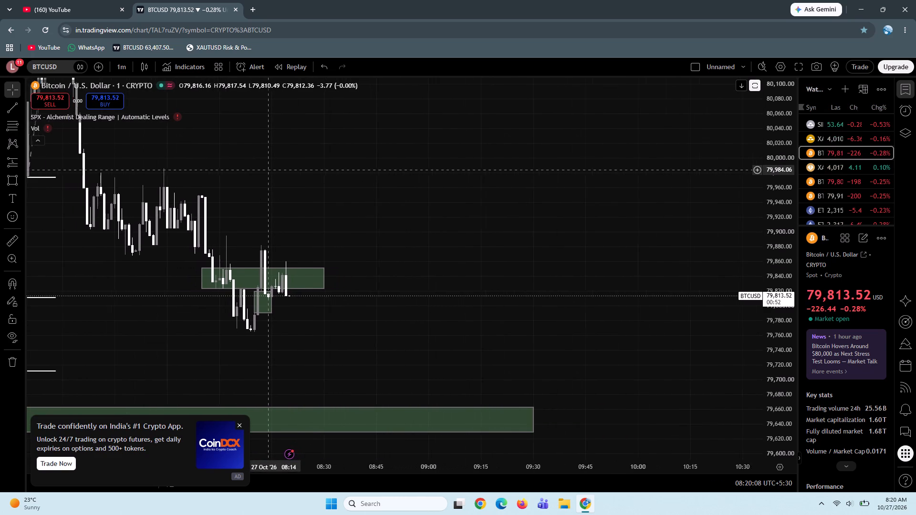
click(238, 427)
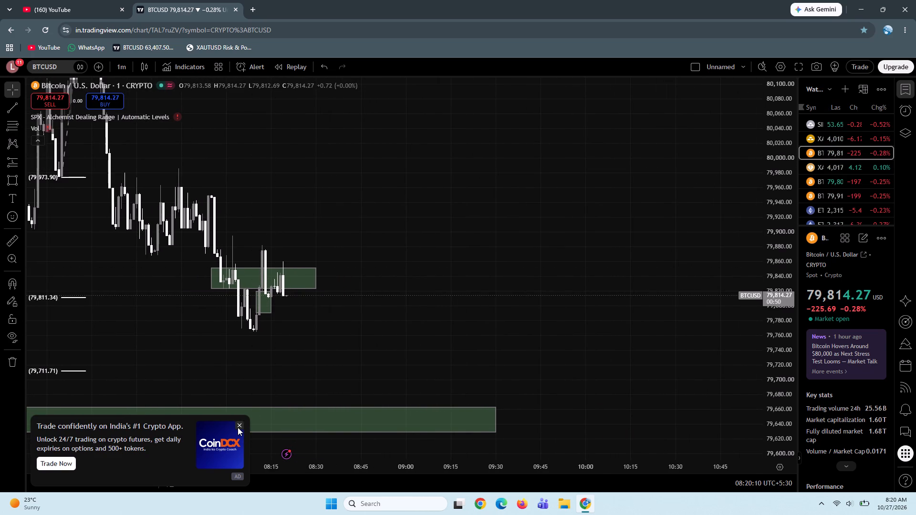
drag(779, 158, 768, 219)
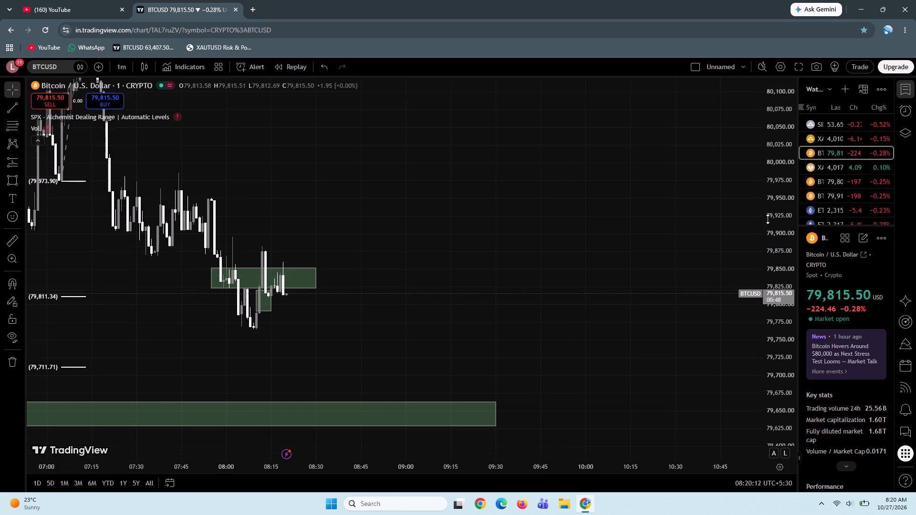
drag(768, 219, 738, 350)
drag(439, 234, 640, 253)
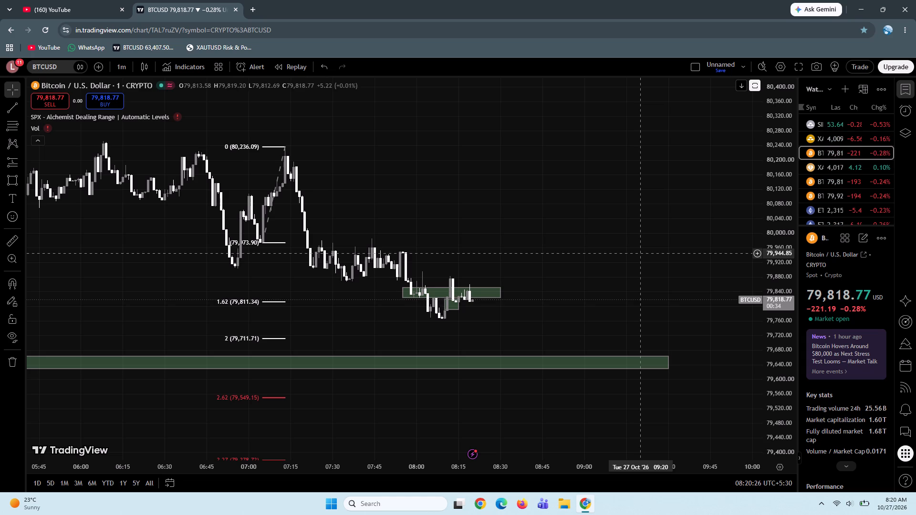
drag(627, 270, 589, 253)
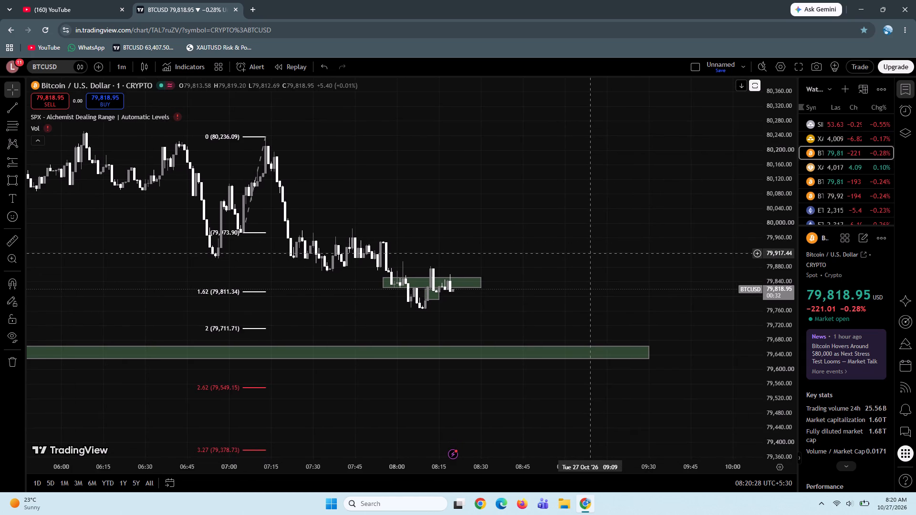
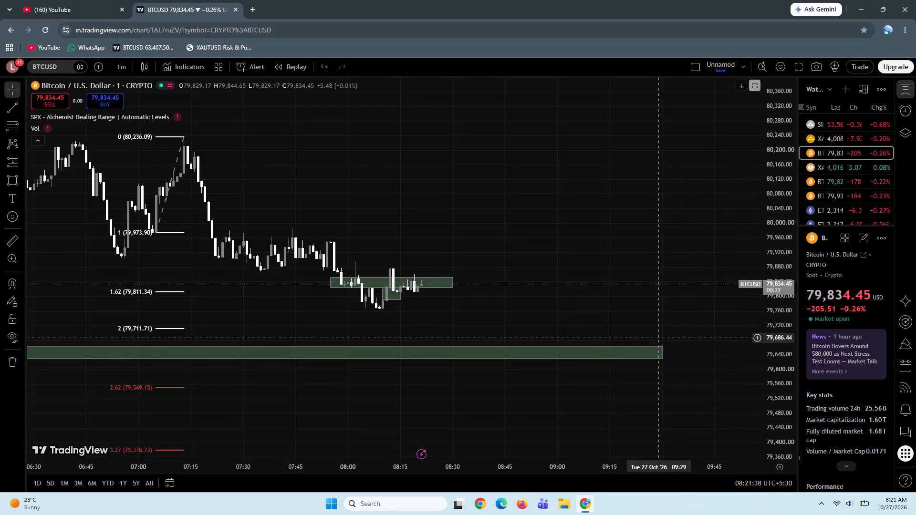
Measure the price drop from the upper small green zone's top edge at 79,851.17 down to 79,804.80, and clear the measurement.
drag(794, 310, 798, 129)
scroll(798, 138, down, 1)
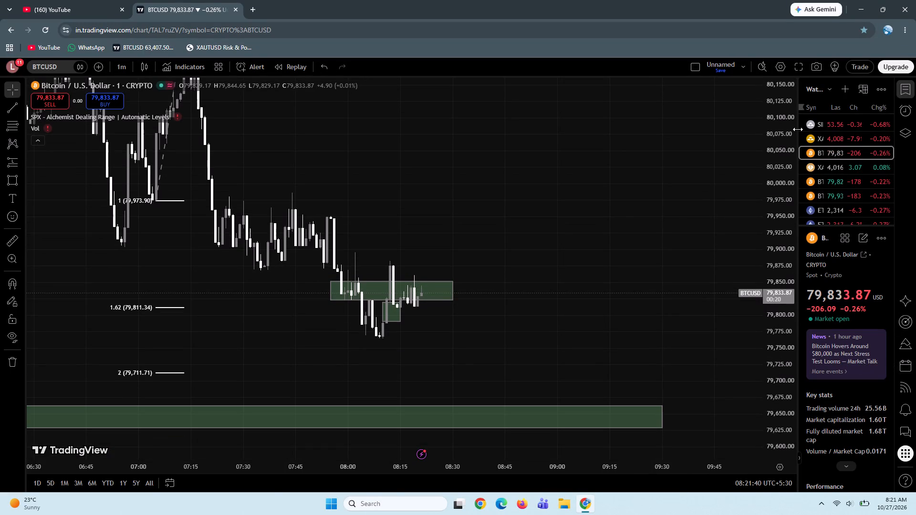
drag(625, 230, 548, 215)
drag(548, 255, 435, 239)
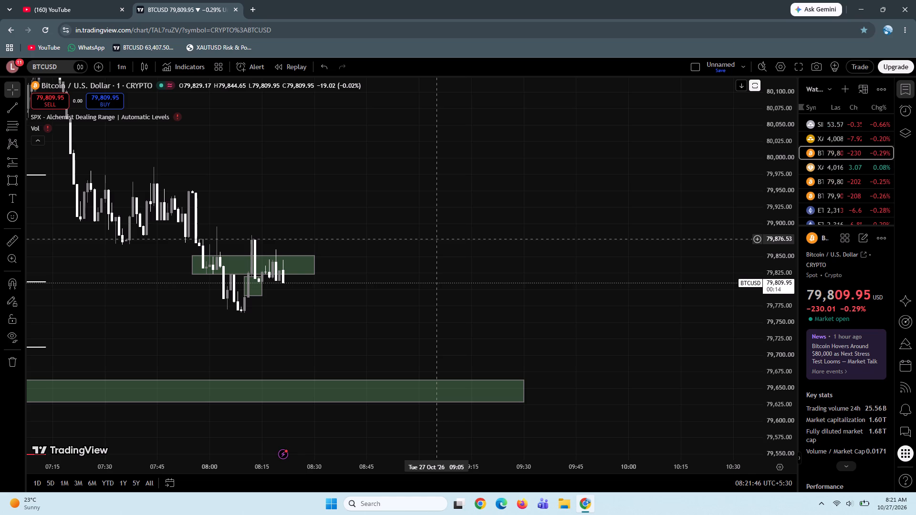
click(13, 237)
click(302, 256)
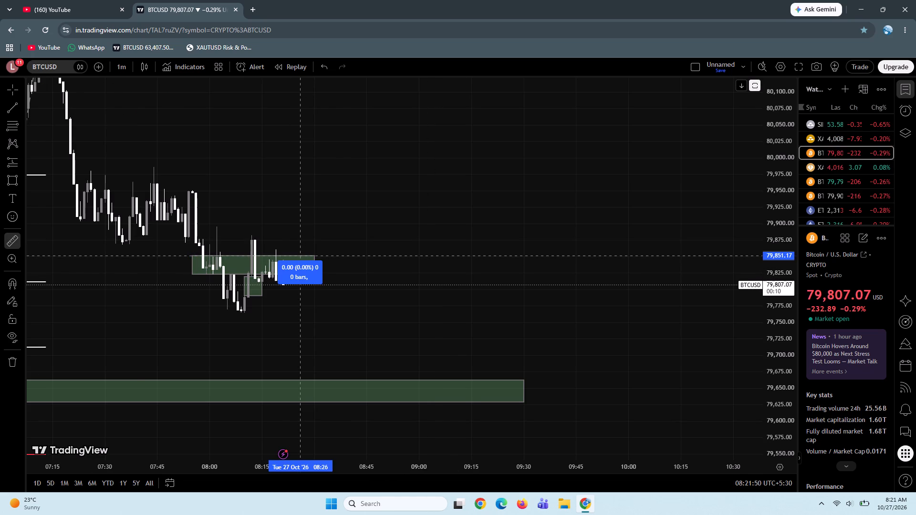
click(321, 286)
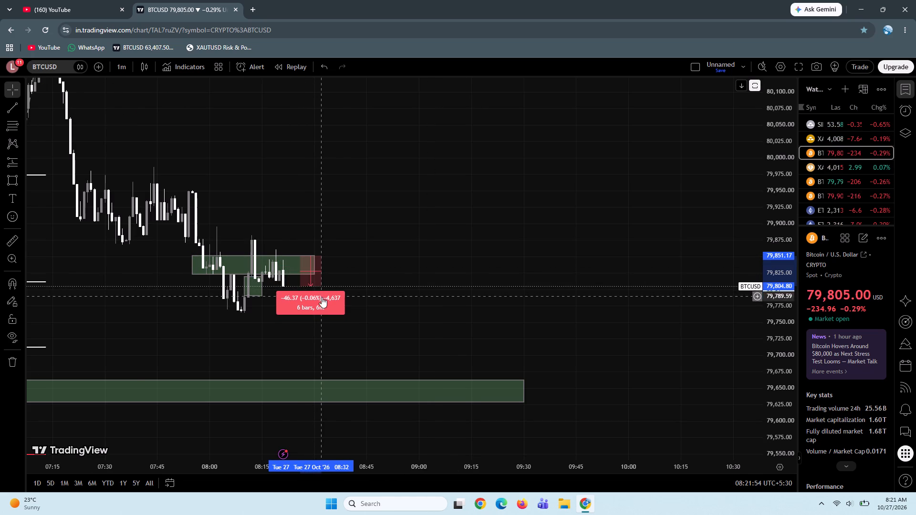
click(322, 298)
Measure the price distance from the upper small green zone's top edge down to the recent swing low below it, and clear the measurement.
click(10, 237)
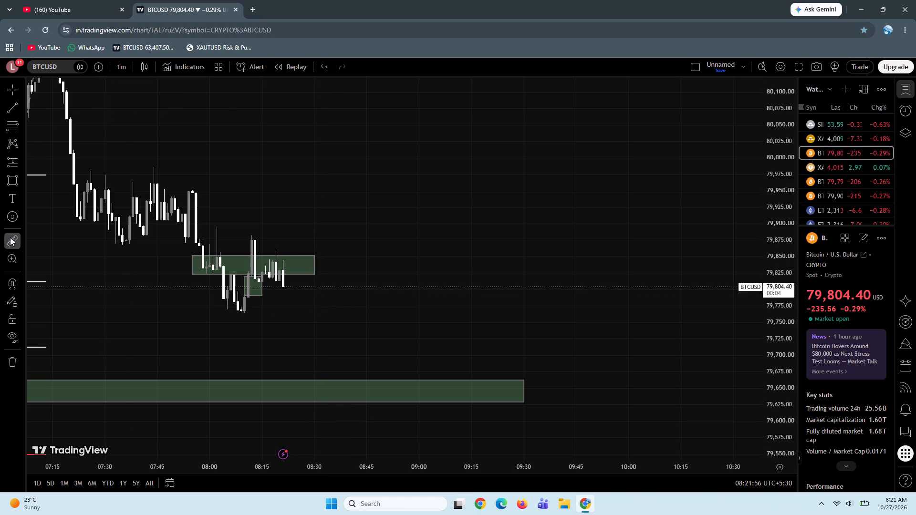
click(232, 255)
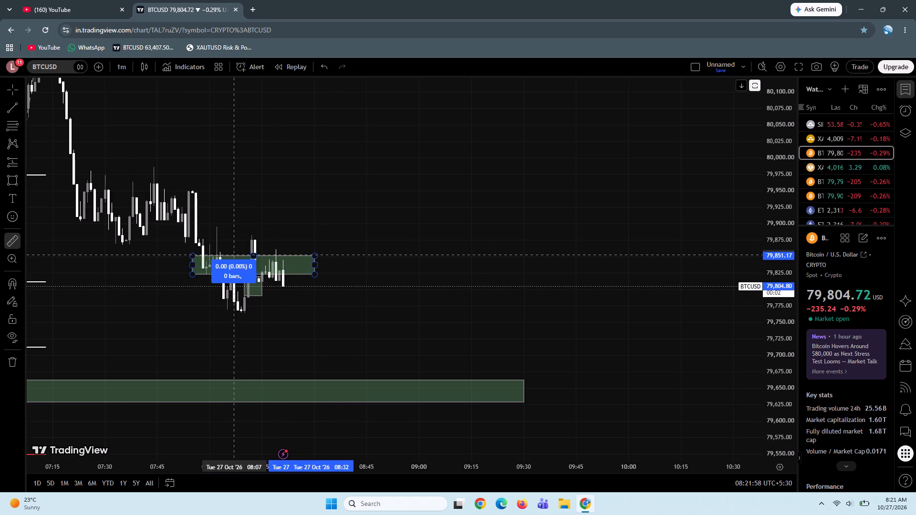
click(259, 312)
click(324, 330)
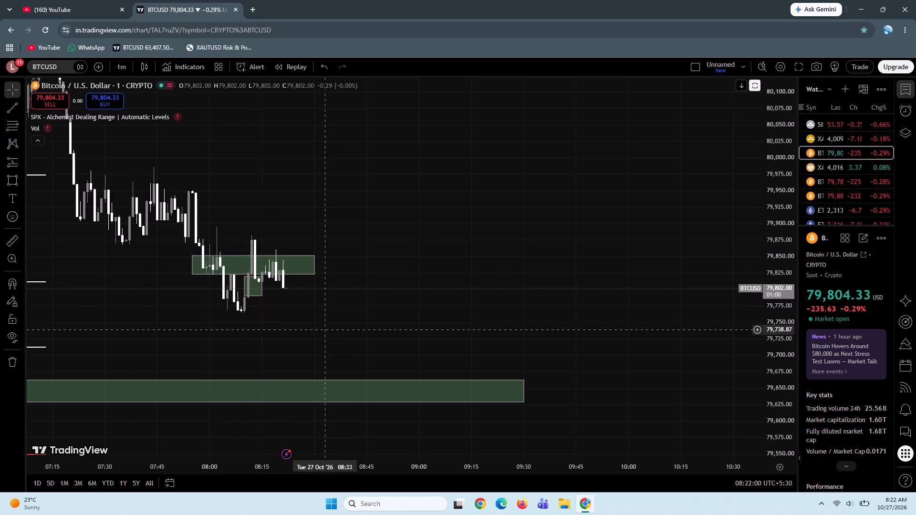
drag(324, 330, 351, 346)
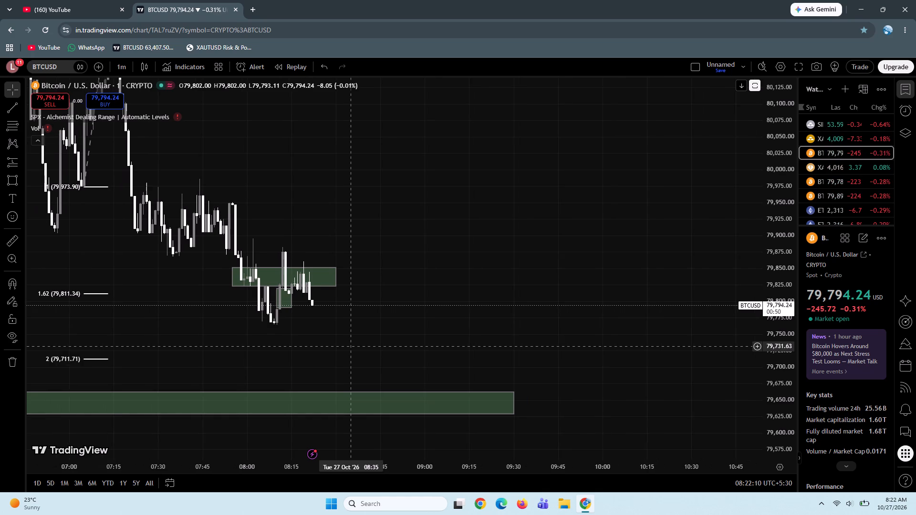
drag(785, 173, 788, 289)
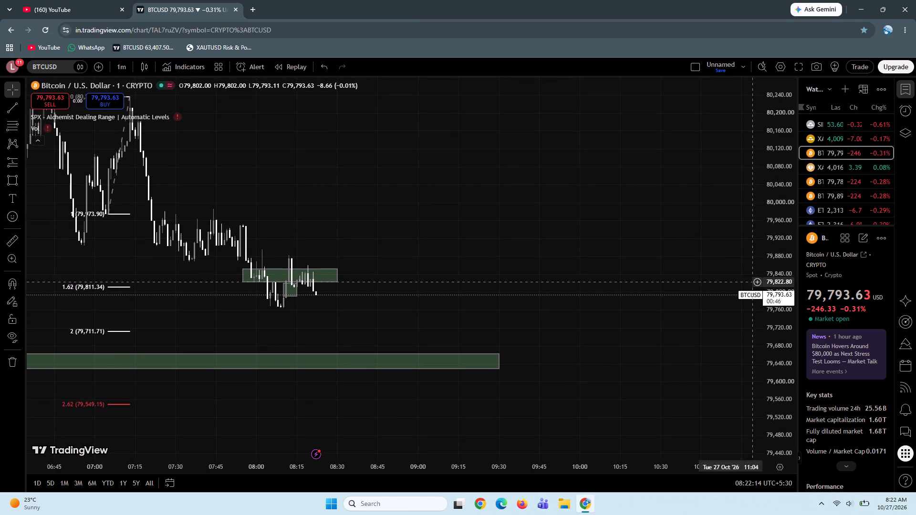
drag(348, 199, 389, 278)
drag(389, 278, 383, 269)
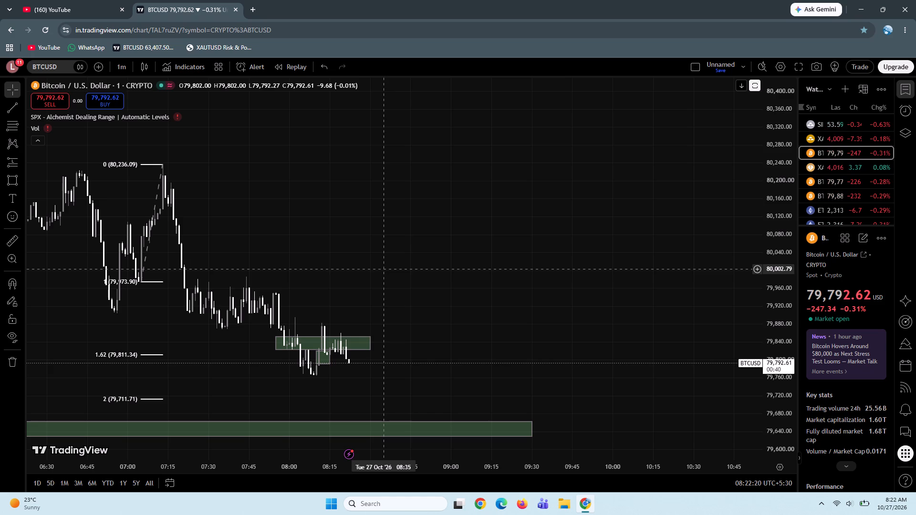
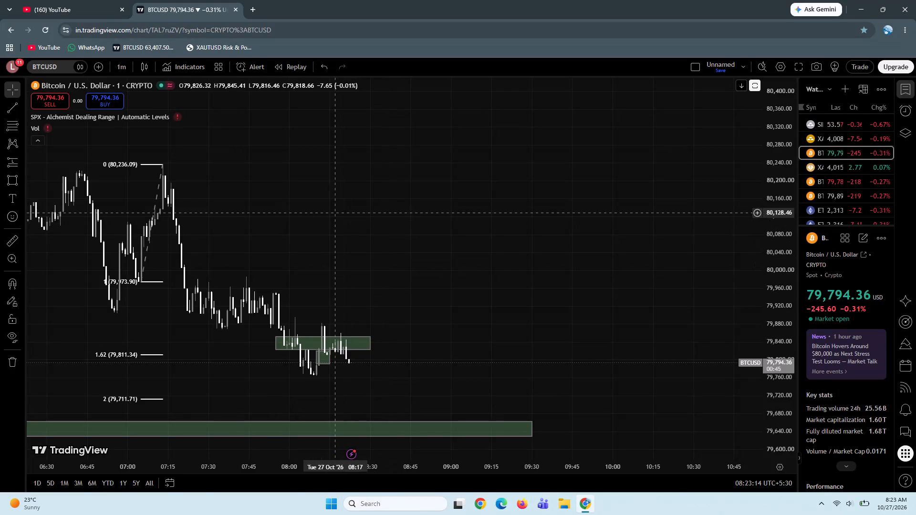
Switch to the XAUUSD 1-minute chart and examine its swing highs and lows from overnight to the current price.
drag(335, 213, 643, 263)
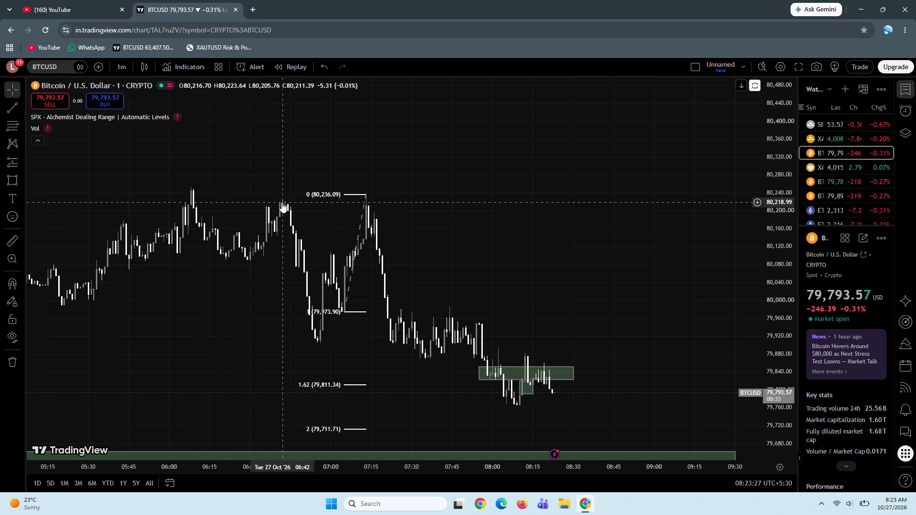
click(843, 136)
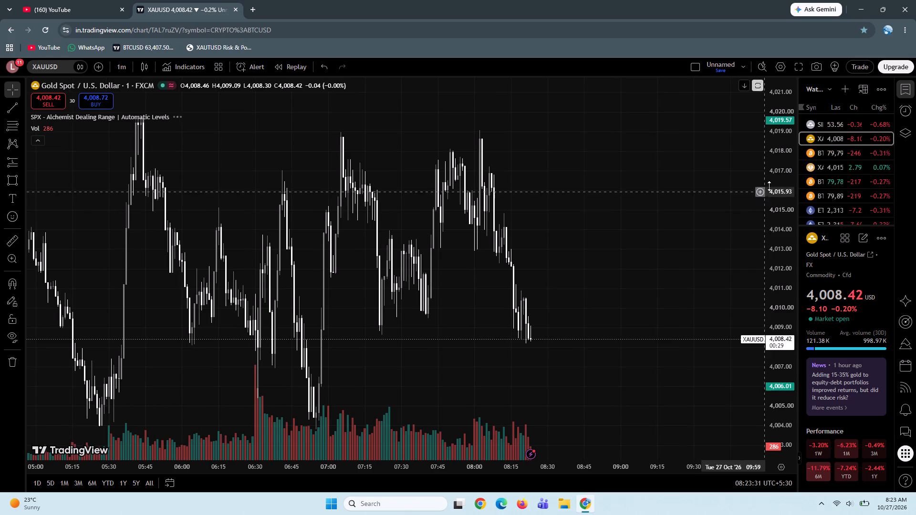
click(799, 141)
drag(786, 136, 761, 265)
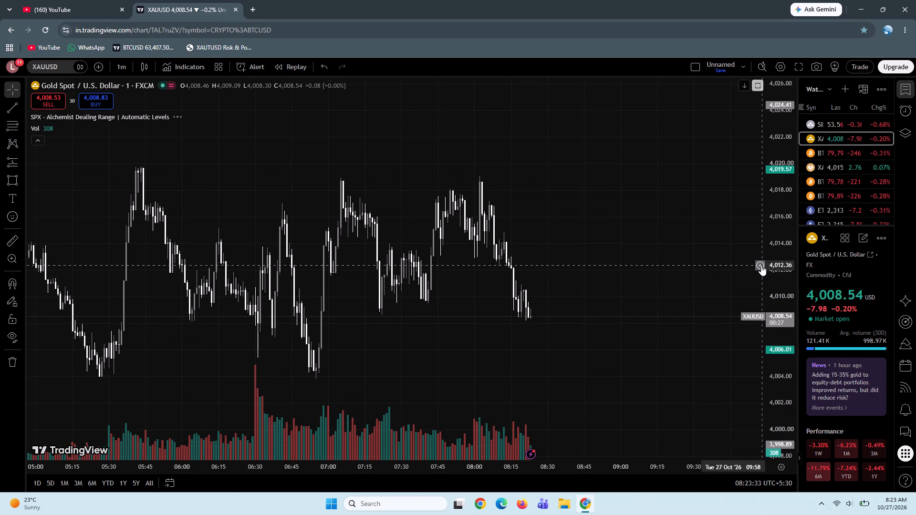
drag(609, 286, 612, 234)
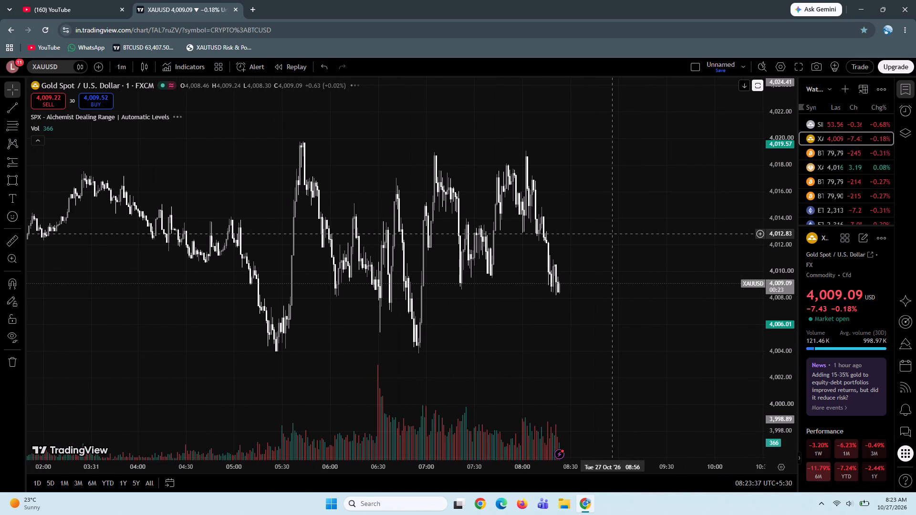
drag(777, 149, 747, 334)
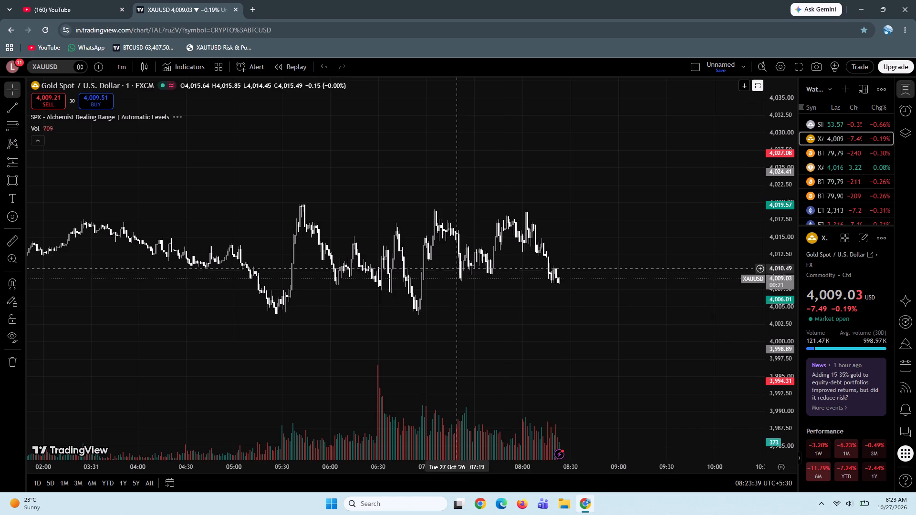
drag(440, 244, 542, 285)
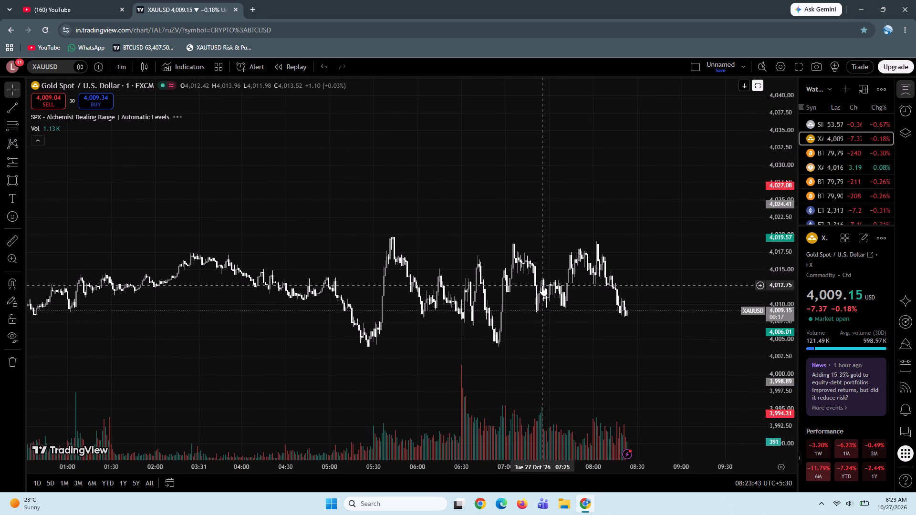
scroll(542, 285, up, 1)
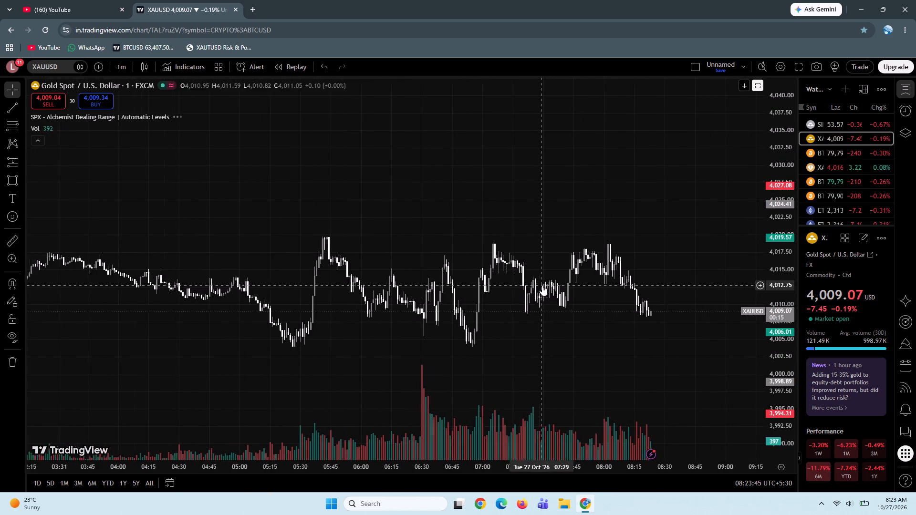
scroll(542, 285, up, 1)
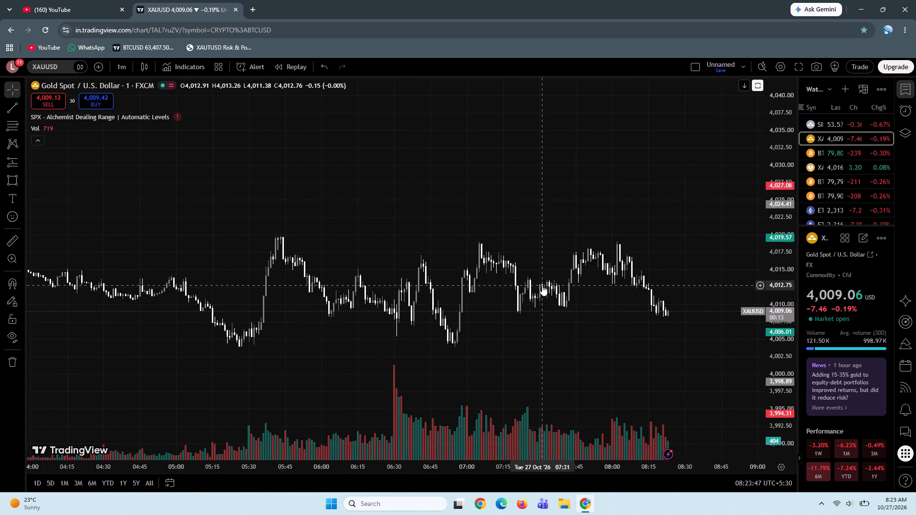
drag(339, 332, 360, 330)
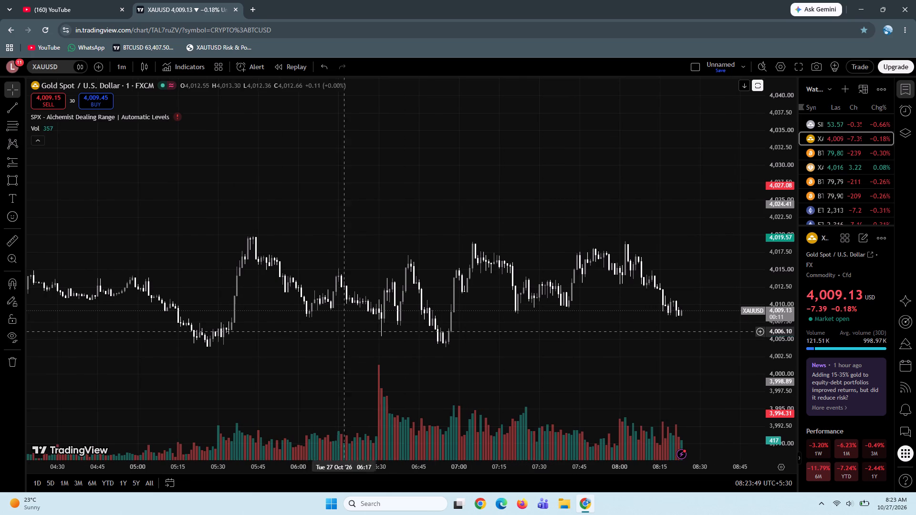
drag(360, 330, 452, 313)
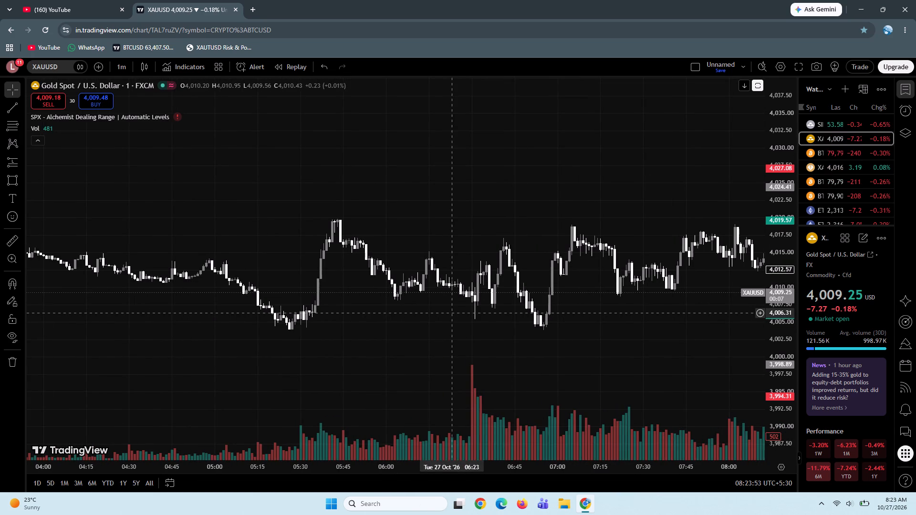
Draw a small rectangle zone on the XAUUSD swing low, spanning 05:25 to 05:28 and about 4,005.56 down to 4,003.02.
click(10, 181)
drag(288, 318, 294, 327)
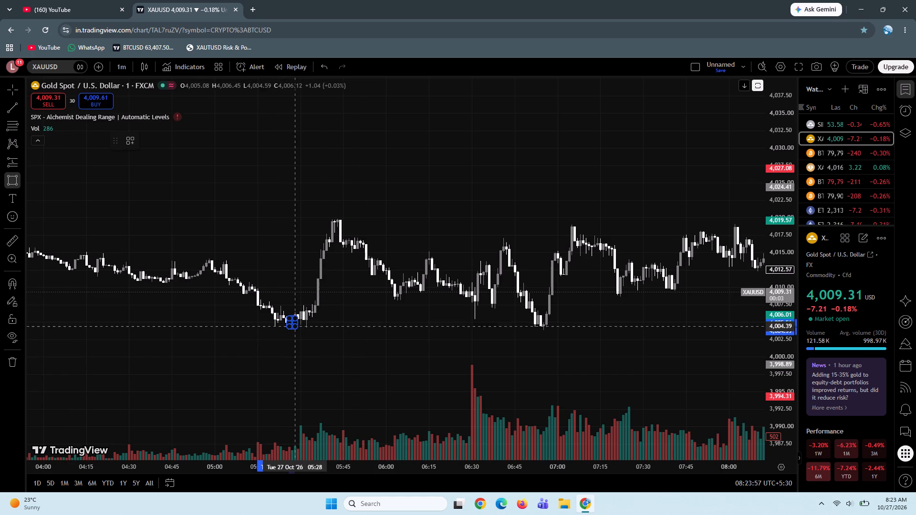
drag(294, 327, 296, 332)
click(296, 332)
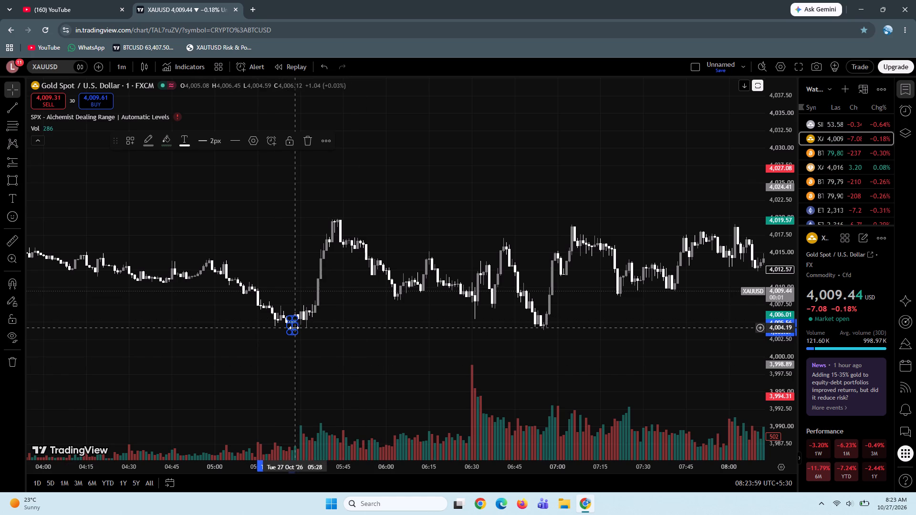
drag(294, 328, 298, 328)
drag(290, 326, 279, 329)
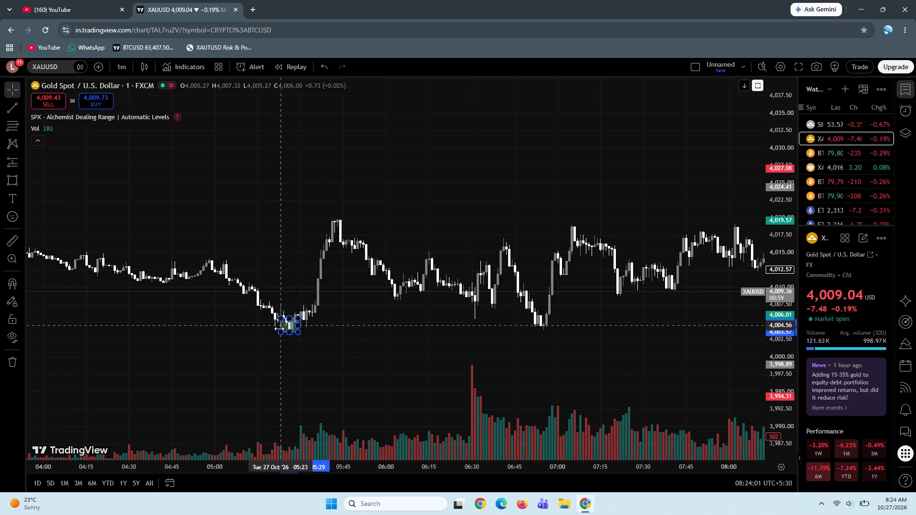
drag(279, 329, 279, 329)
drag(290, 331, 291, 336)
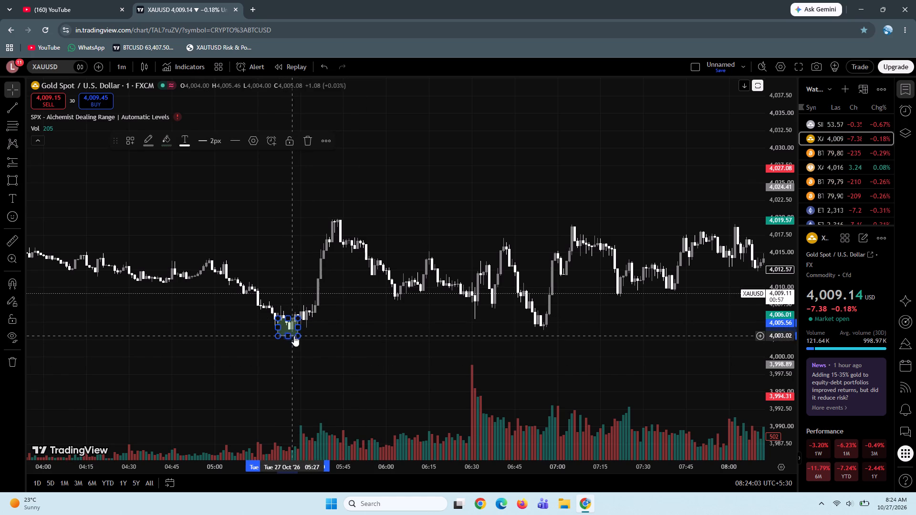
click(298, 326)
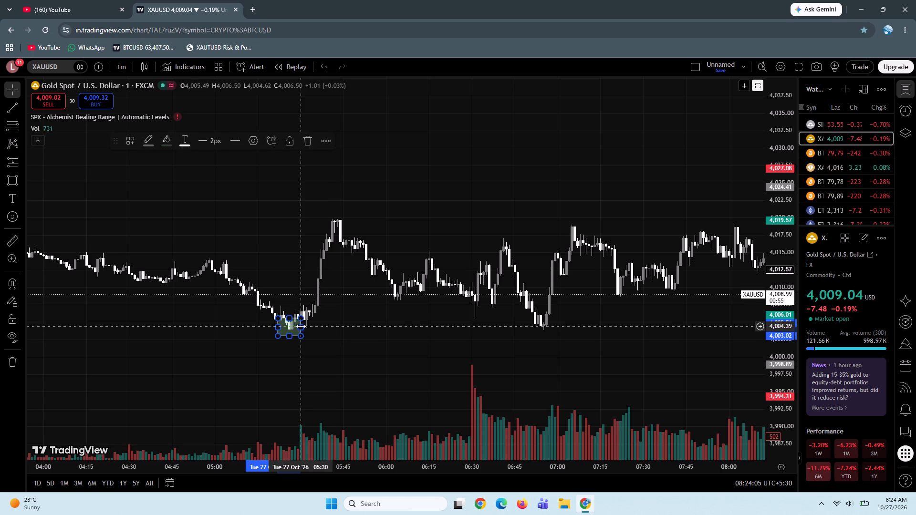
click(324, 330)
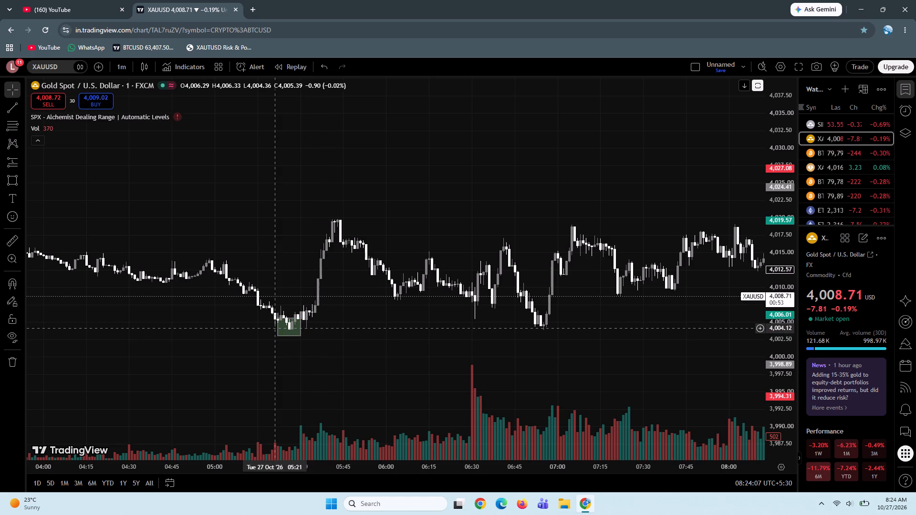
drag(278, 328, 286, 327)
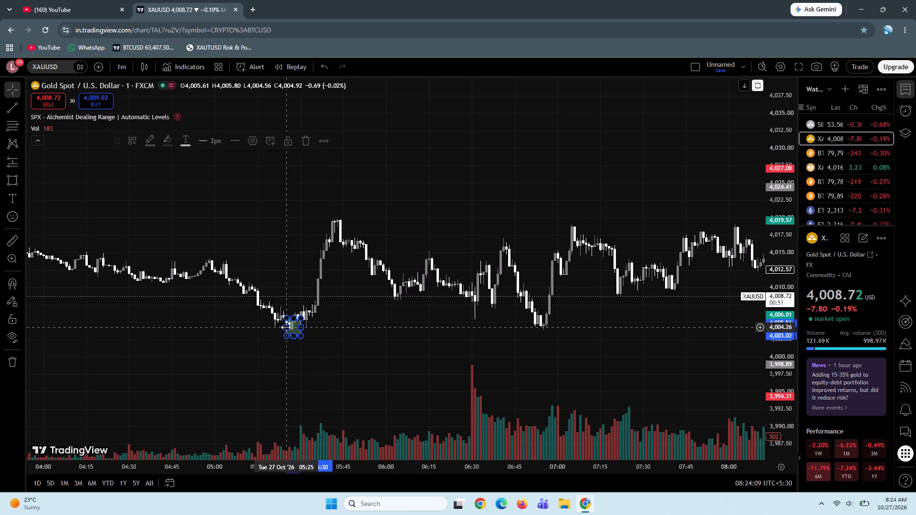
click(299, 327)
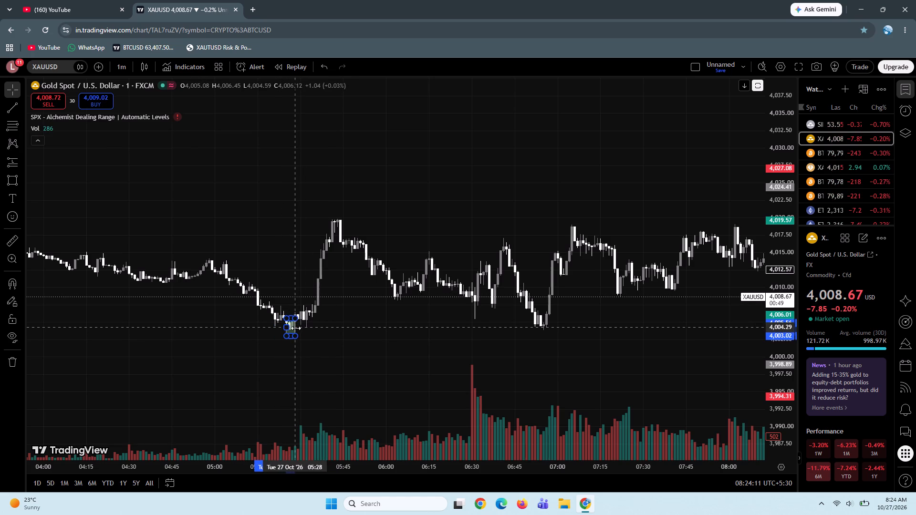
click(314, 343)
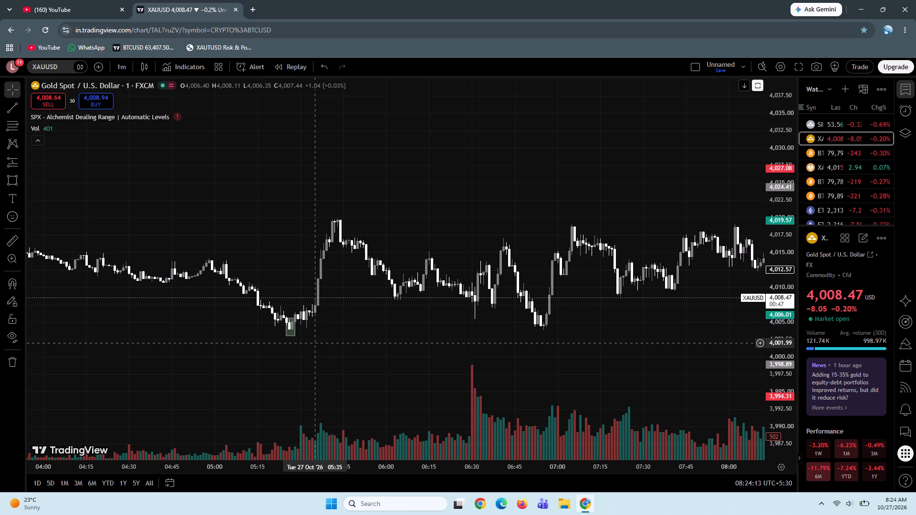
Switch back to the BTCUSD chart and extend the red zone near 80,100–80,200 forward in time to about 07:45 on 27 Oct.
drag(487, 360, 326, 371)
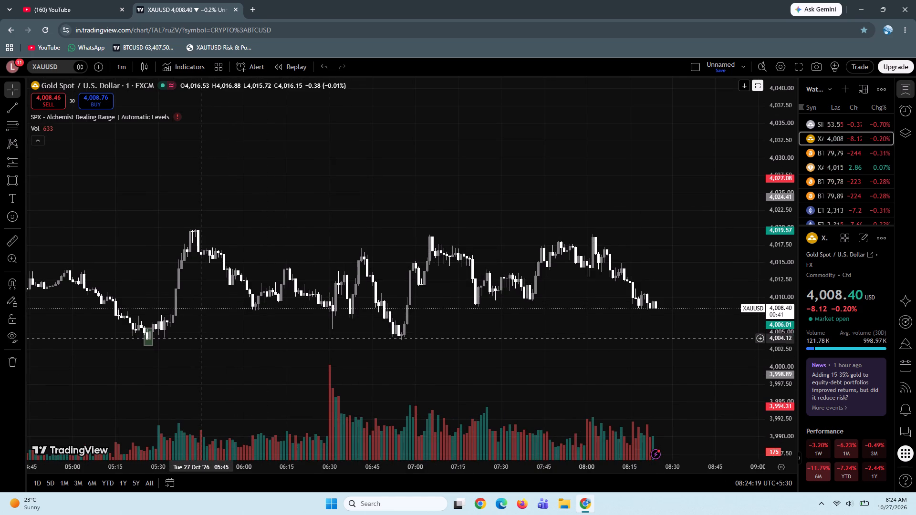
click(825, 156)
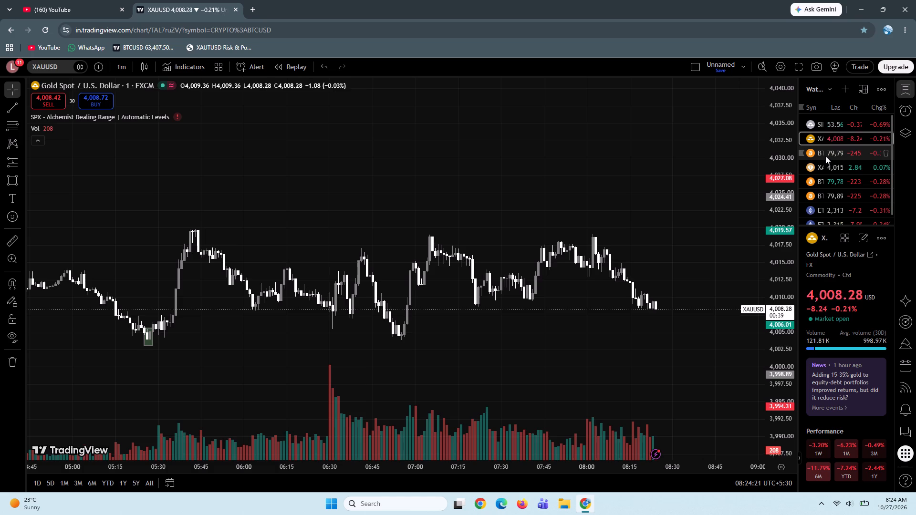
drag(786, 156, 764, 253)
drag(680, 303, 581, 201)
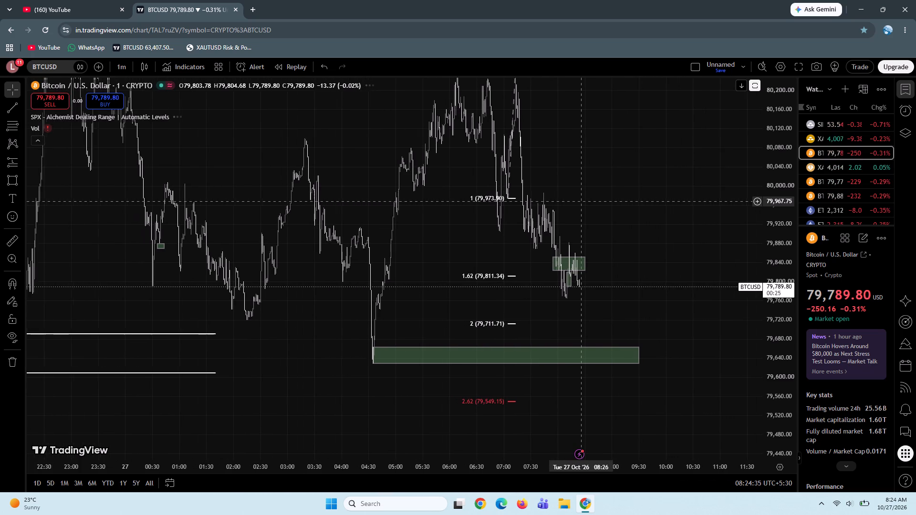
click(778, 120)
drag(778, 120, 771, 357)
drag(301, 171, 388, 214)
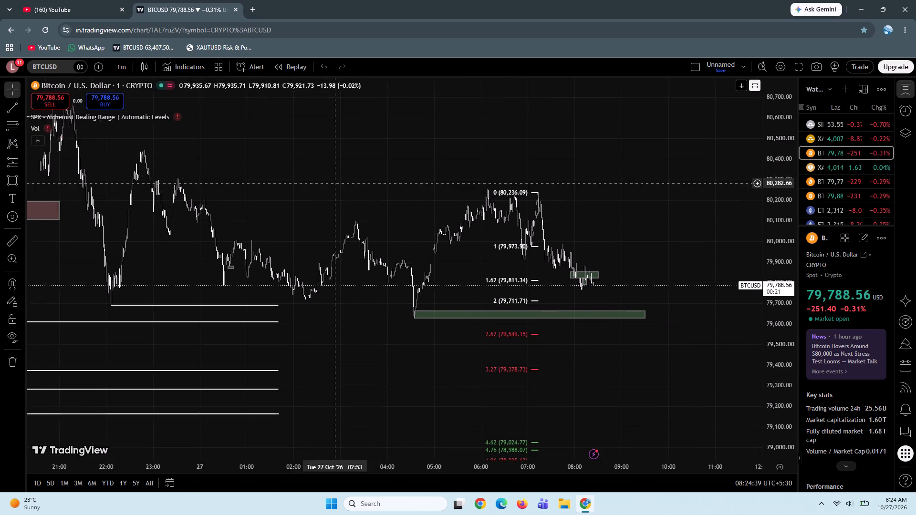
drag(388, 214, 389, 215)
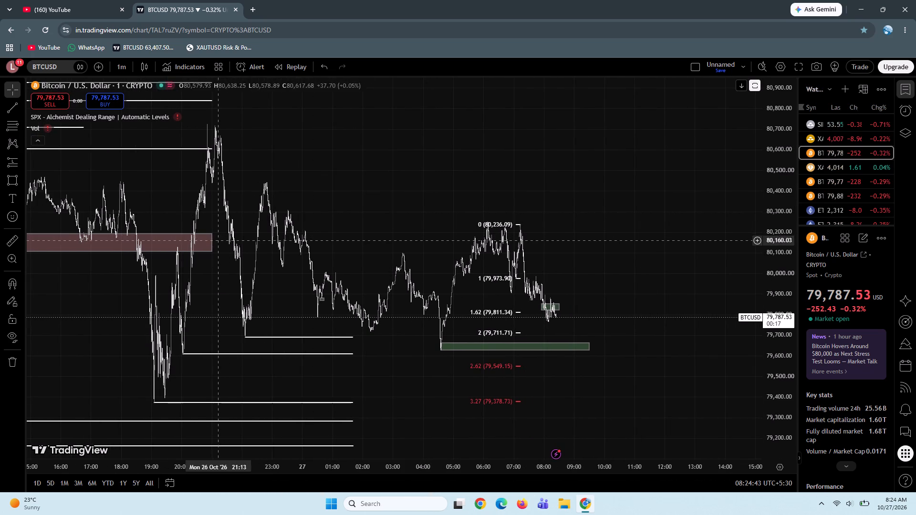
drag(213, 244, 536, 190)
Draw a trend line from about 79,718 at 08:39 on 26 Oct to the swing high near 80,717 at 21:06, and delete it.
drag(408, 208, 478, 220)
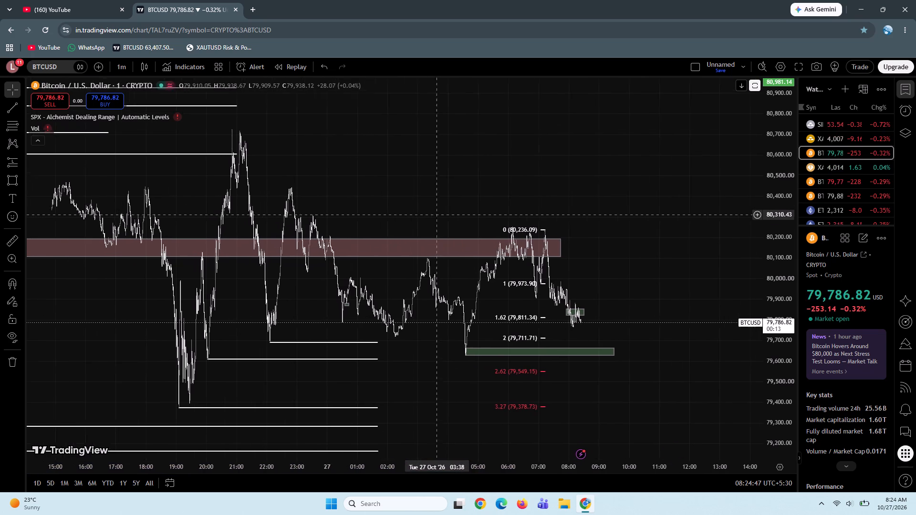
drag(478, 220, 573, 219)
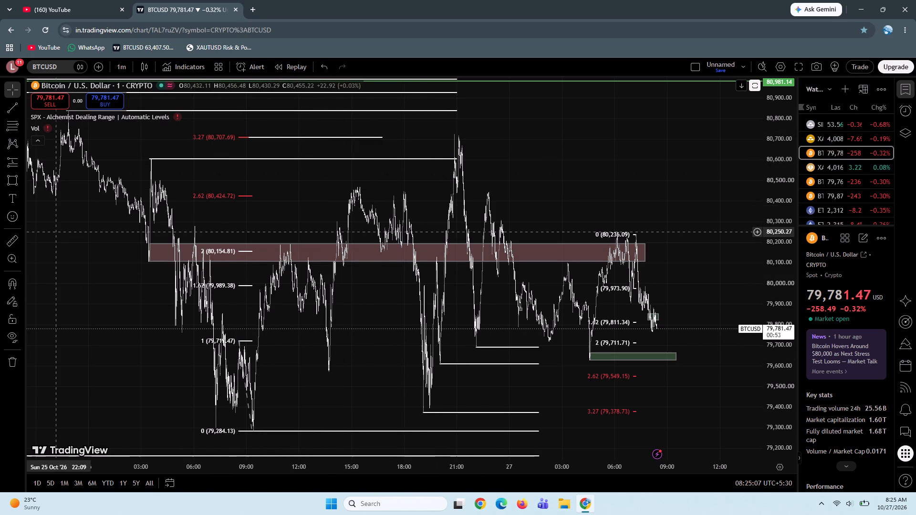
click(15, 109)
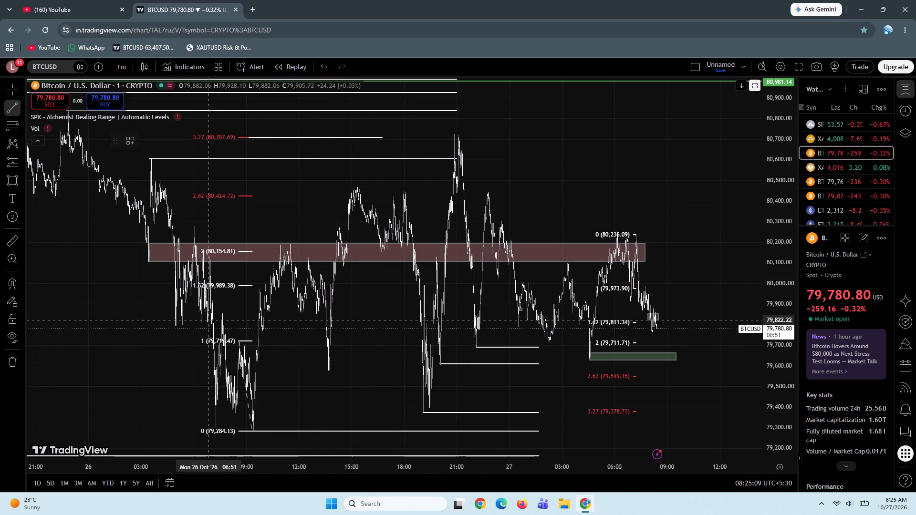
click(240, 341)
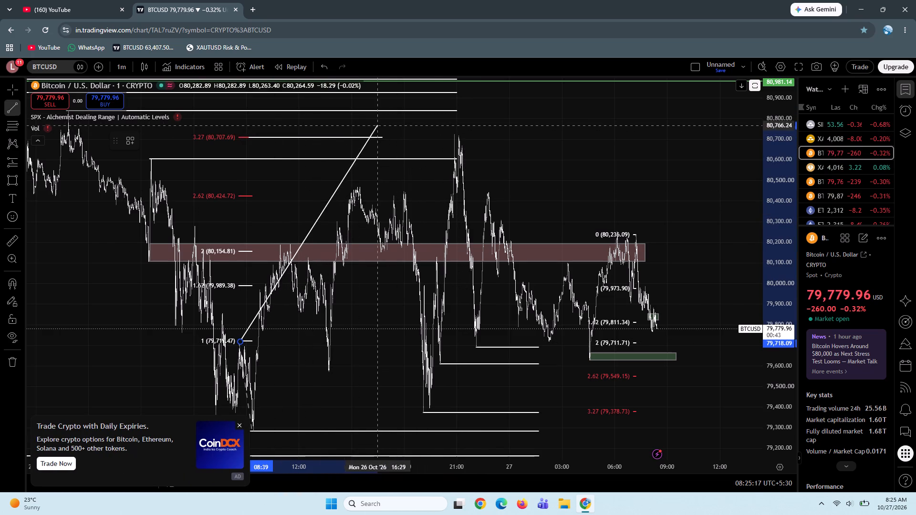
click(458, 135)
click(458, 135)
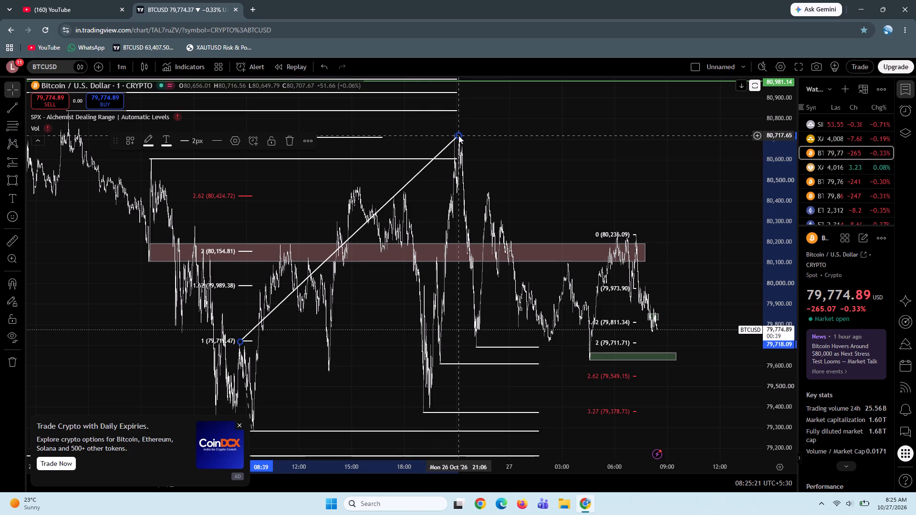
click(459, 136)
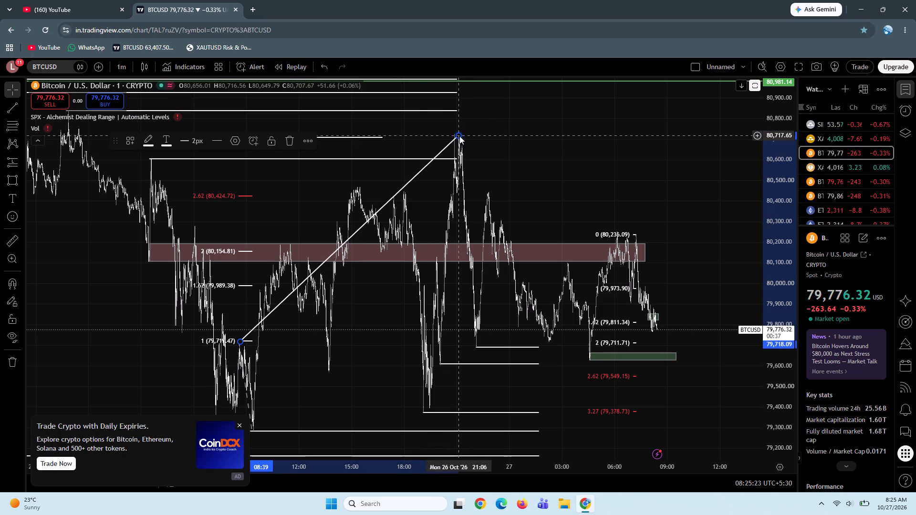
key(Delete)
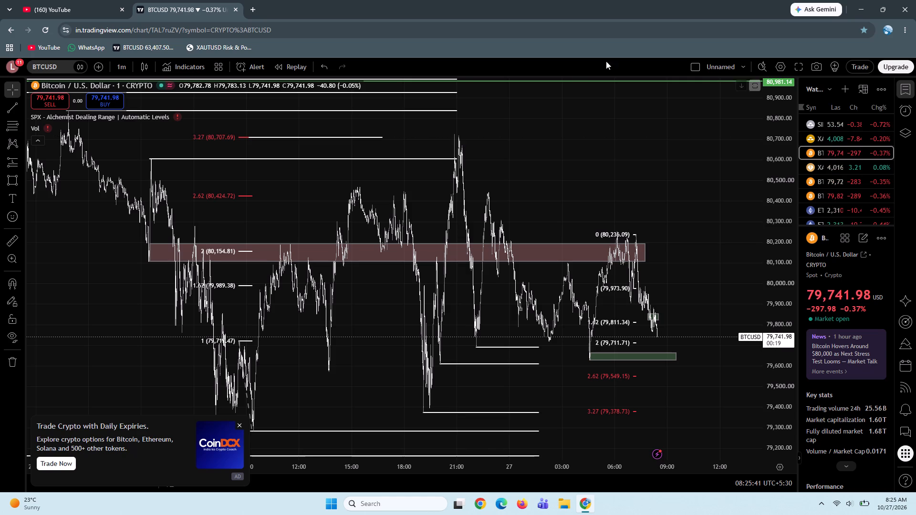
Examine the latest BTCUSD price action against the red and green zones and the Fibonacci levels drawn from 80,236.09.
drag(774, 145, 751, 227)
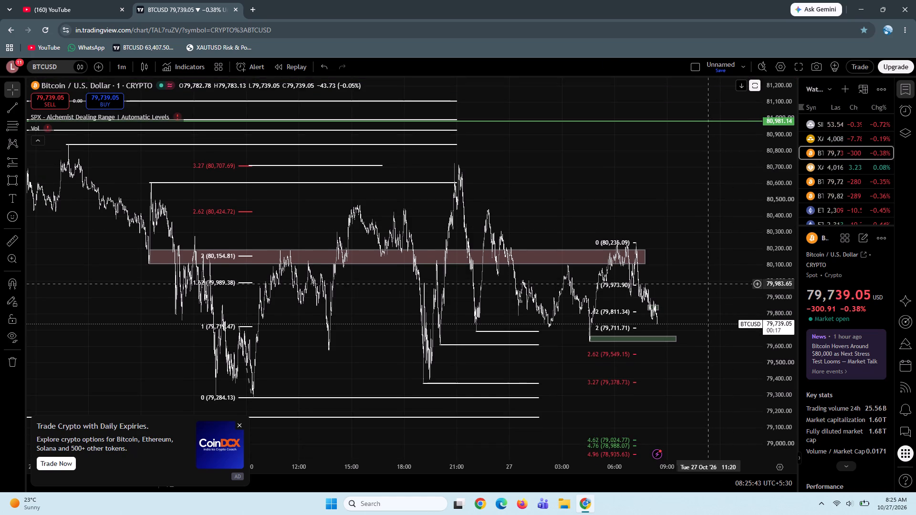
drag(708, 284, 607, 241)
scroll(607, 241, up, 2)
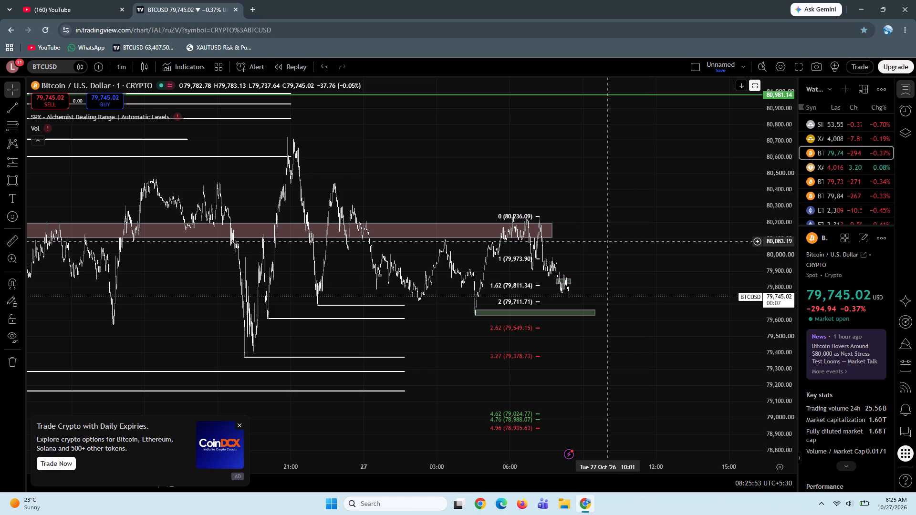
drag(666, 265, 577, 232)
scroll(577, 232, up, 1)
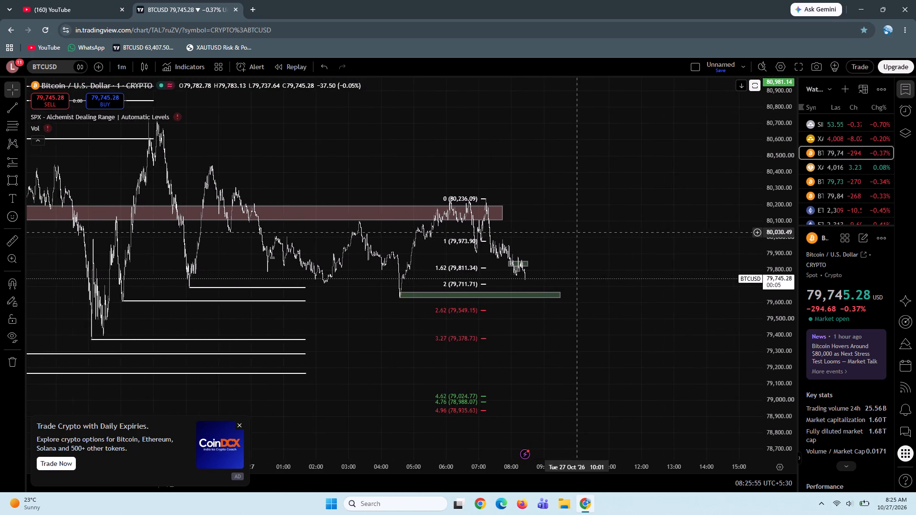
scroll(577, 232, up, 1)
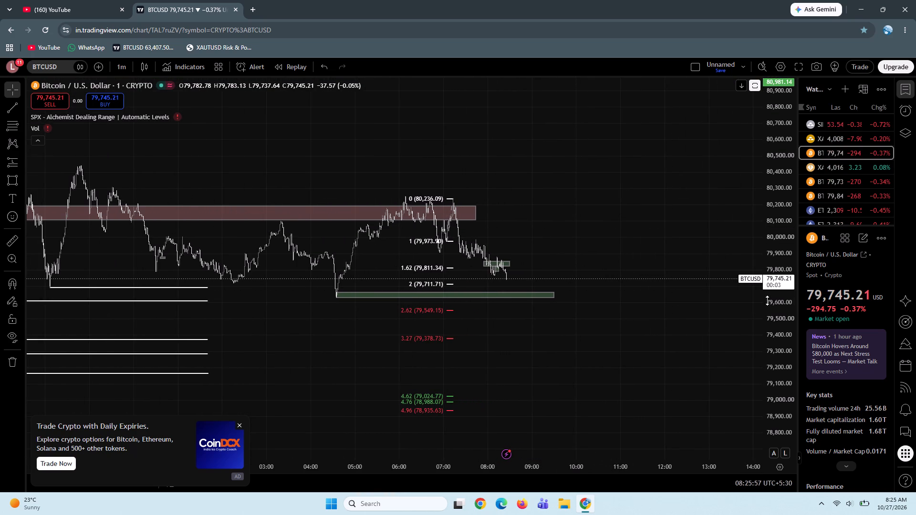
Examine the recent Bitcoin price action on the FOREX.com BTCUSD chart and the Delta Exchange BTCUSD.P perpetual futures chart.
drag(779, 312, 786, 119)
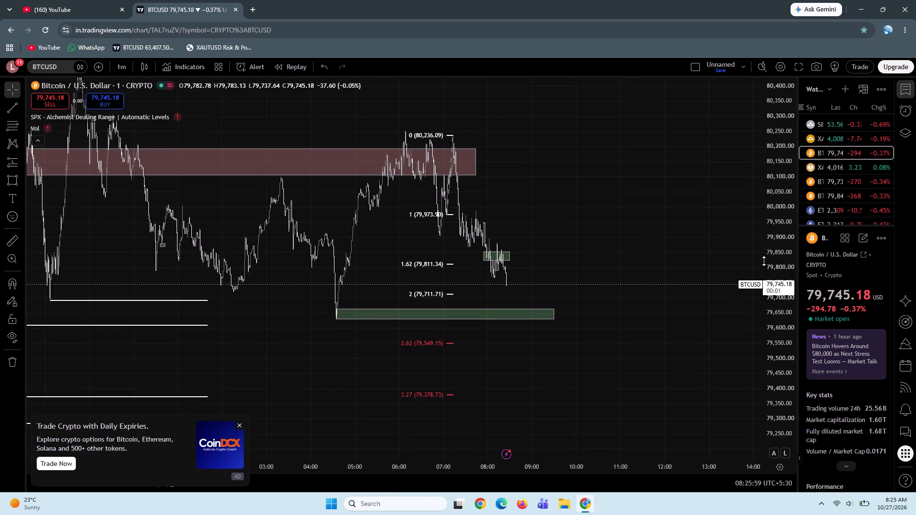
click(832, 183)
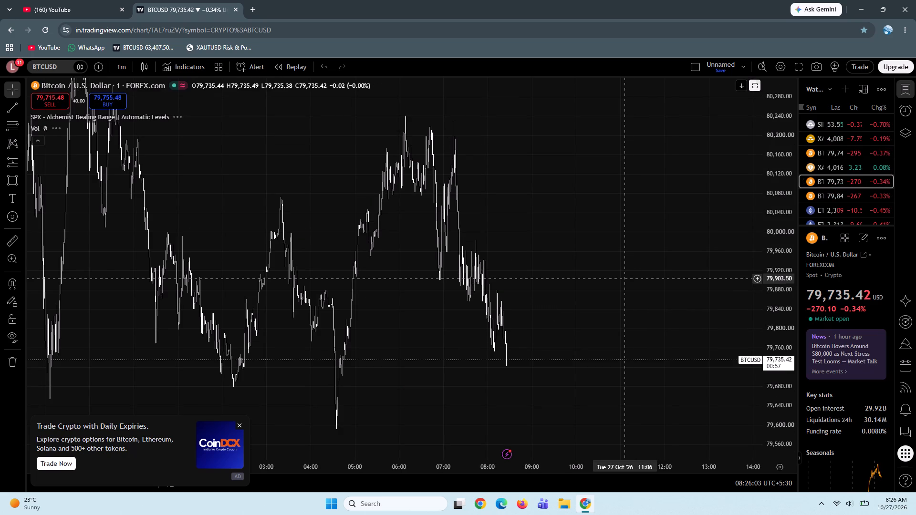
drag(625, 278, 633, 162)
scroll(633, 162, up, 2)
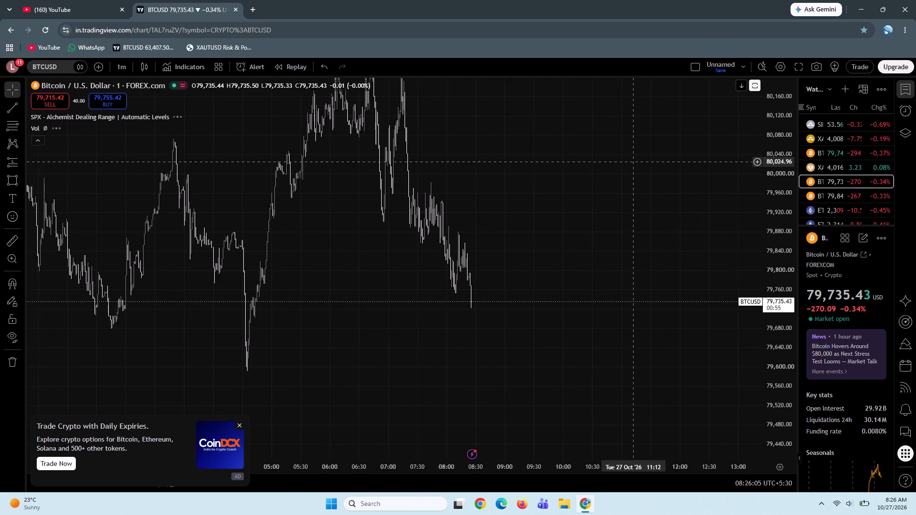
scroll(633, 162, up, 3)
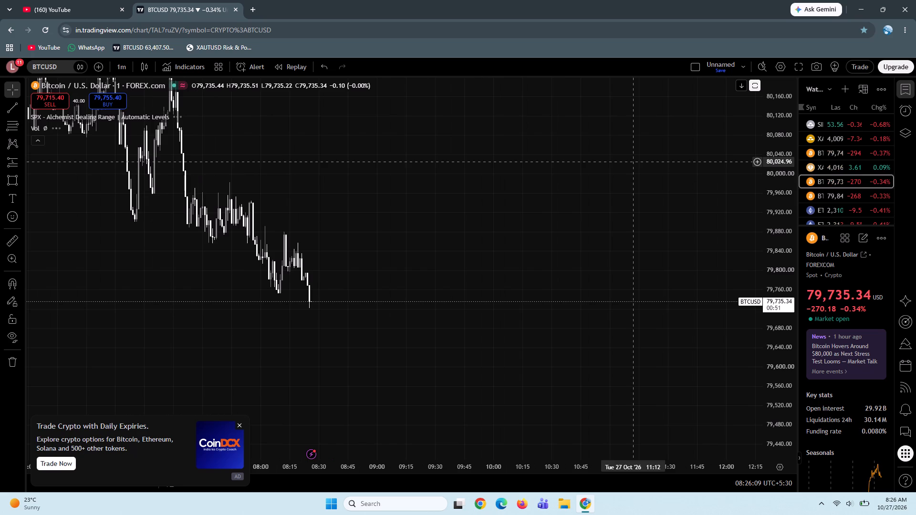
drag(373, 266, 447, 216)
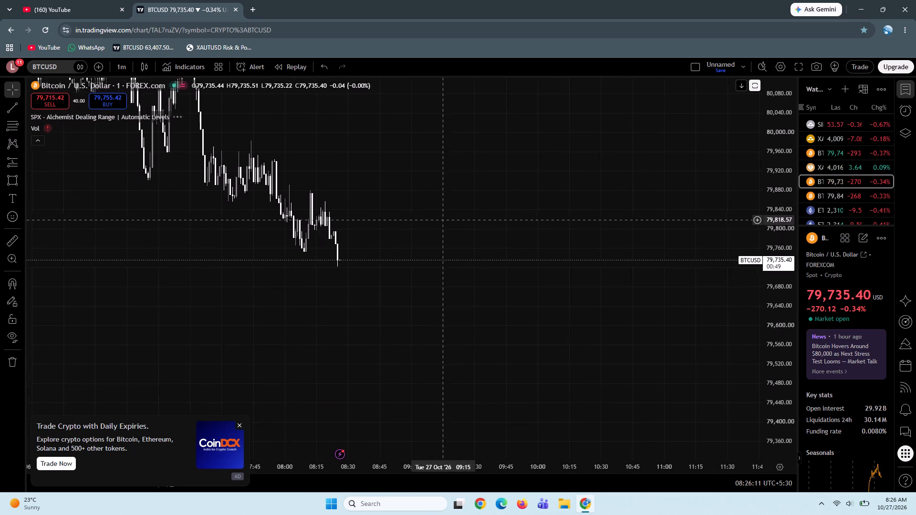
scroll(447, 216, up, 2)
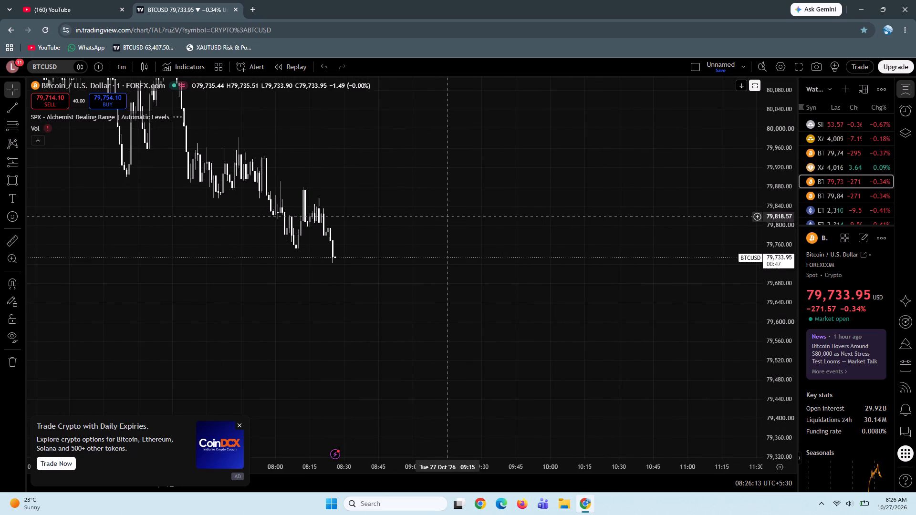
click(836, 198)
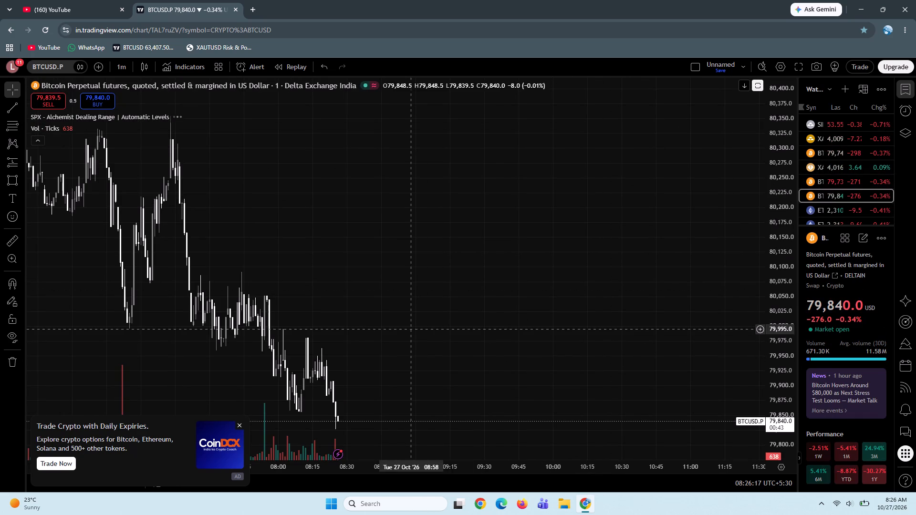
drag(410, 329, 491, 115)
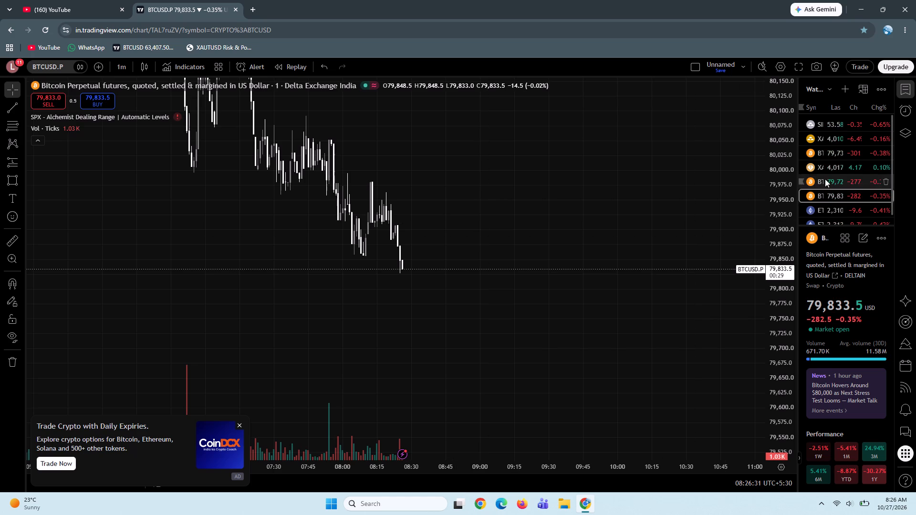
Return to the CRYPTO BTCUSD chart and extend the white horizontal line near 79,690 to the start of the large green zone, about 04:33.
click(835, 152)
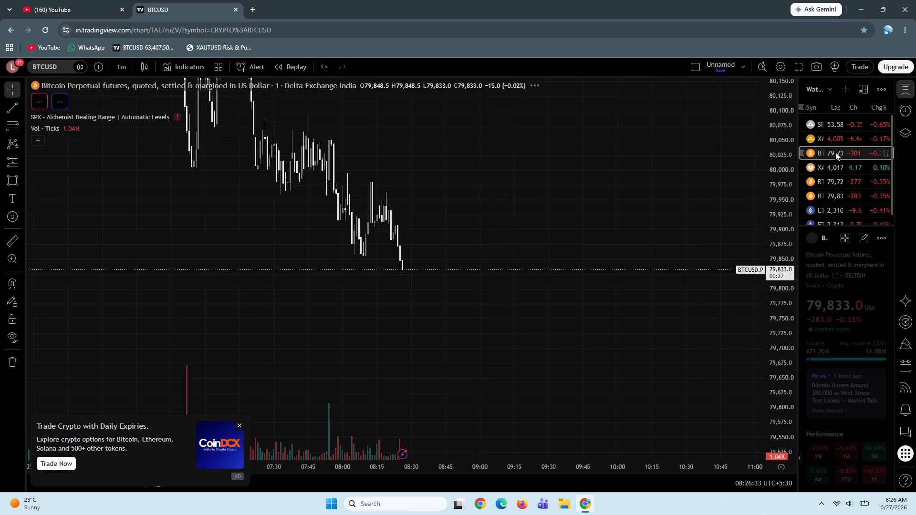
drag(493, 310, 541, 141)
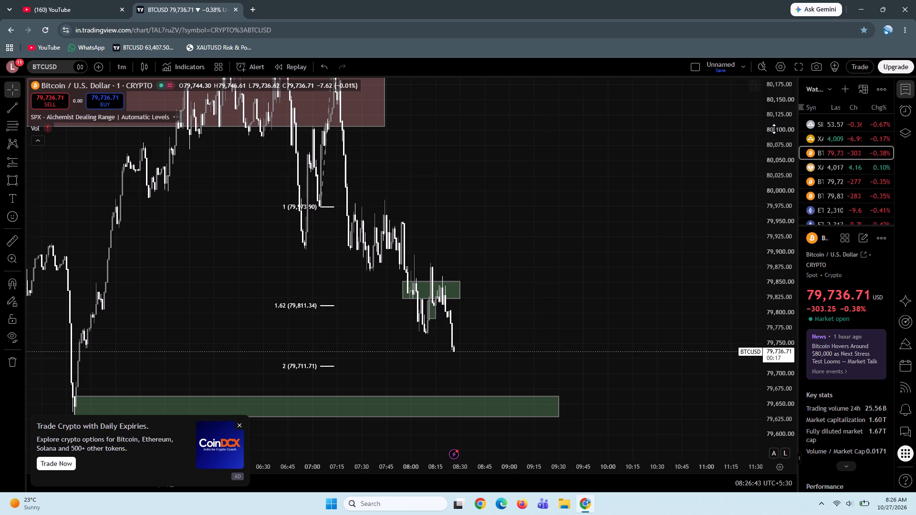
drag(774, 128, 721, 403)
drag(455, 371, 629, 355)
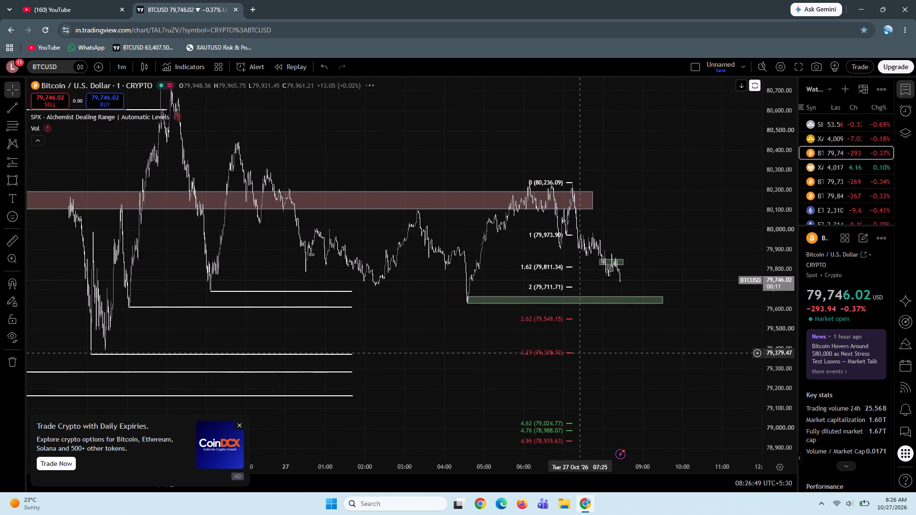
ctrl+click(354, 291)
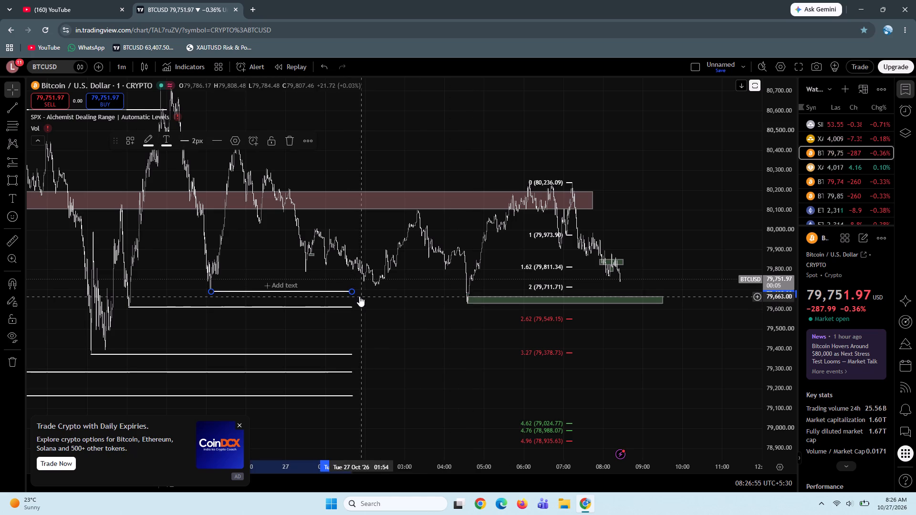
ctrl+drag(352, 292, 466, 296)
click(441, 313)
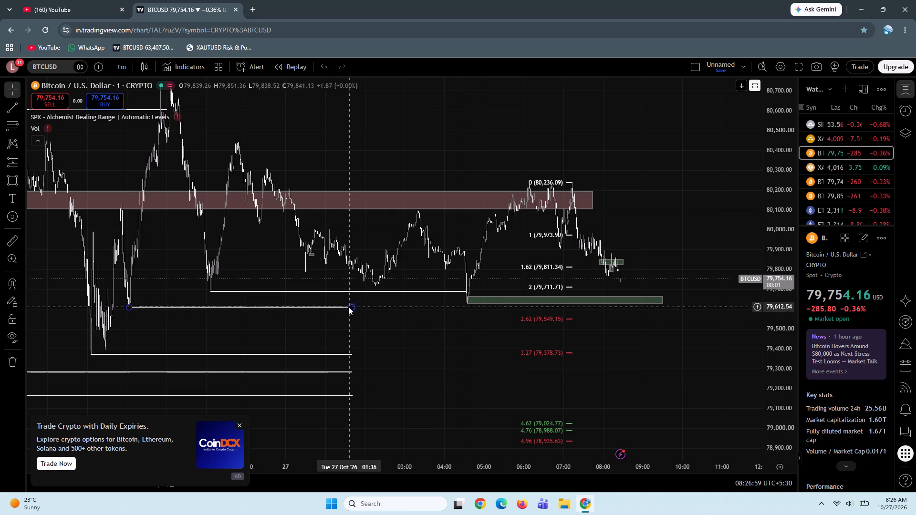
Extend the white horizontal line at 79,609.01 forward to about 09:31 on 27 Oct, level with the end of the large green zone.
ctrl+shift+drag(351, 309, 422, 321)
click(437, 329)
click(437, 329)
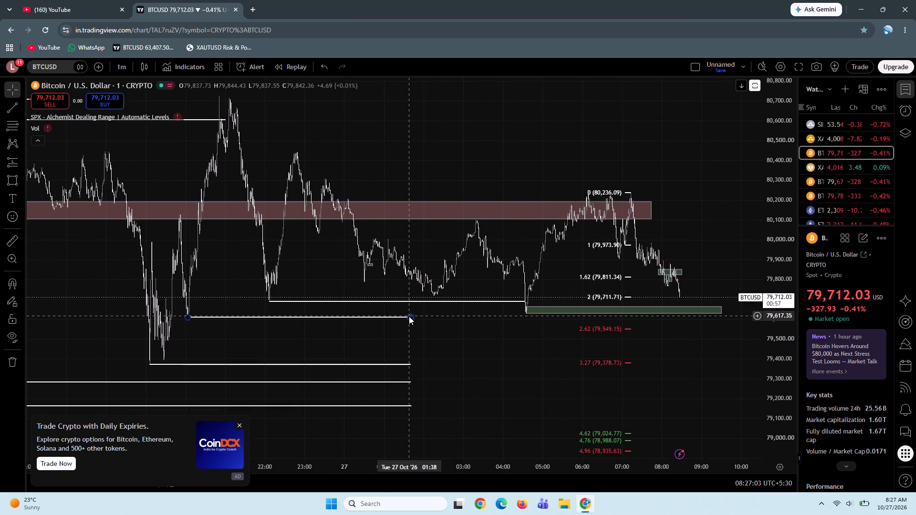
drag(409, 316, 675, 348)
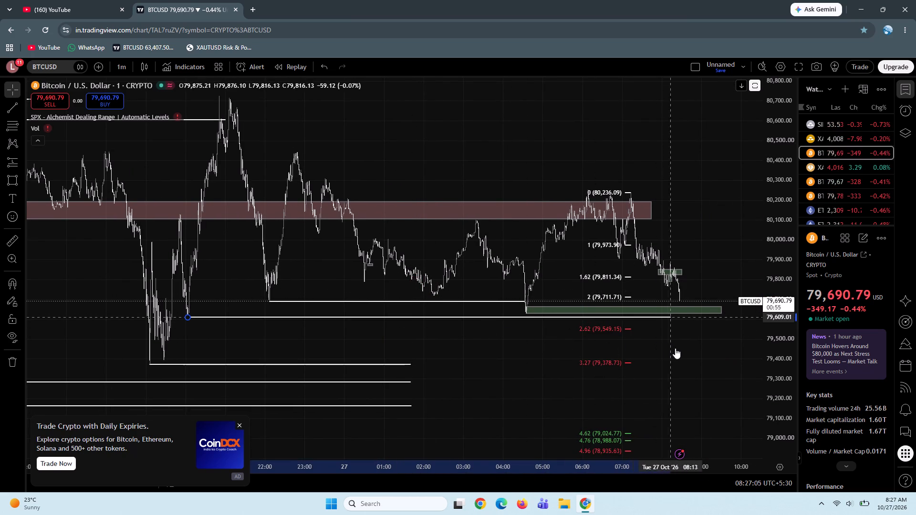
drag(675, 348, 720, 349)
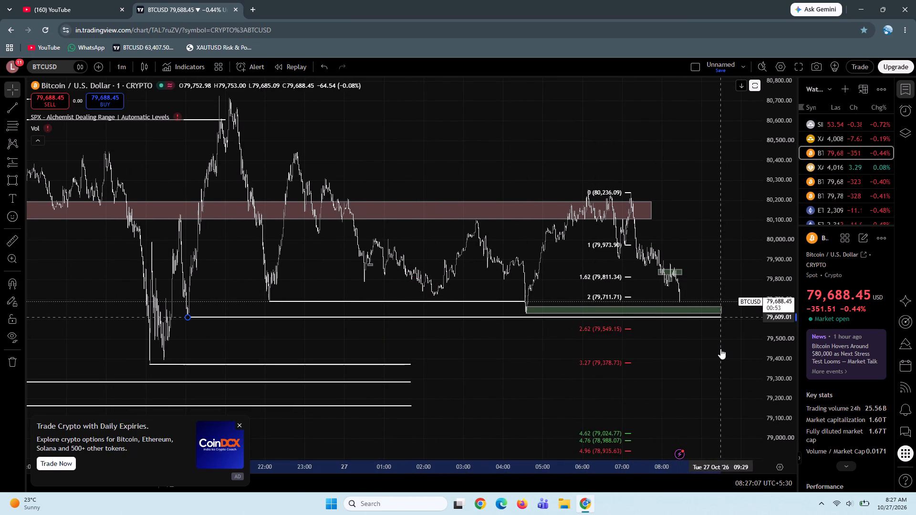
drag(720, 349, 722, 349)
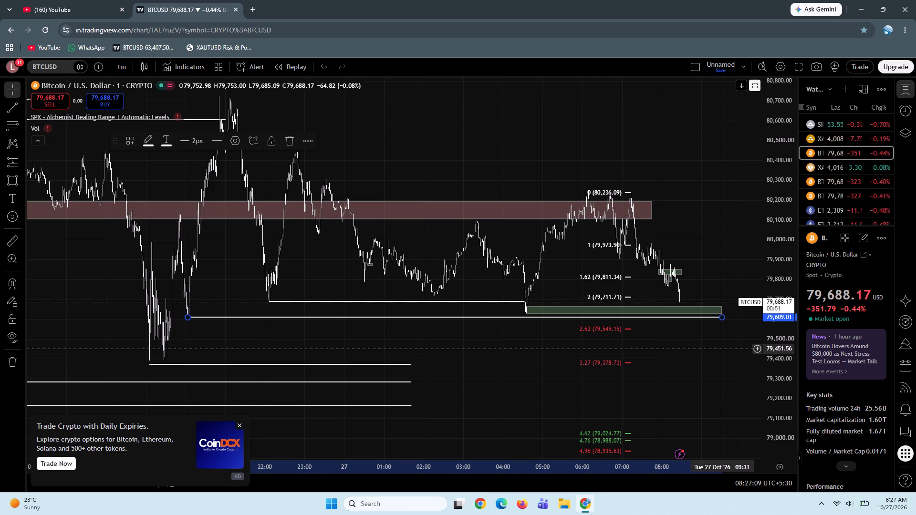
click(722, 349)
Extend the white horizontal line near 79,373 forward to about 09:30 on 27 Oct, matching the end of the line above it.
drag(688, 369, 625, 331)
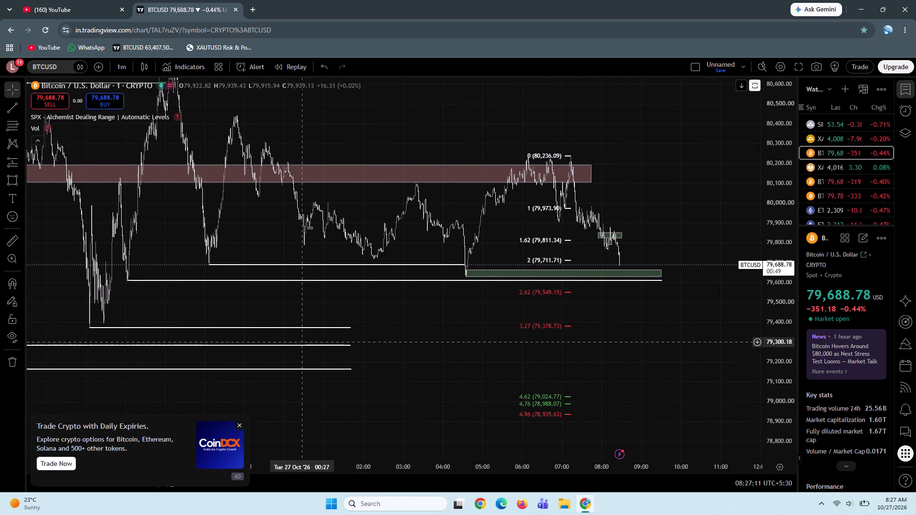
ctrl+drag(351, 330, 655, 331)
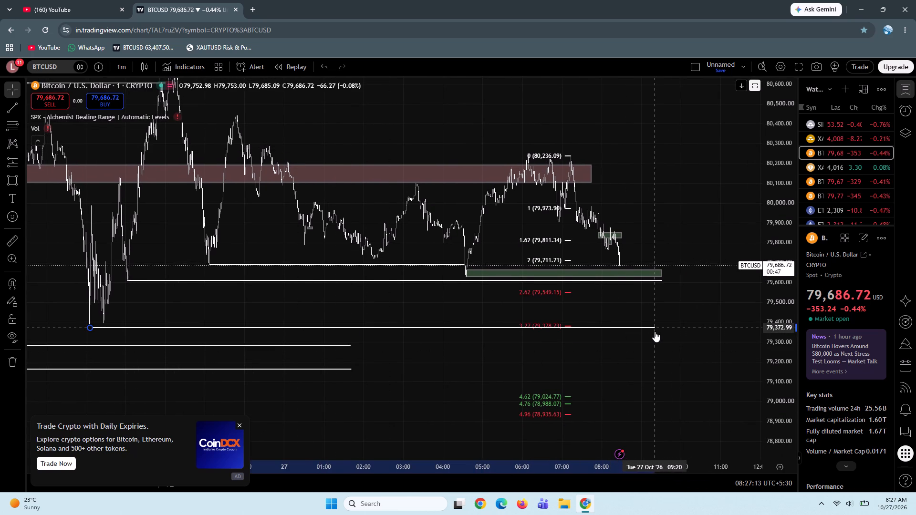
ctrl+drag(655, 331, 661, 331)
ctrl+shift+click(661, 331)
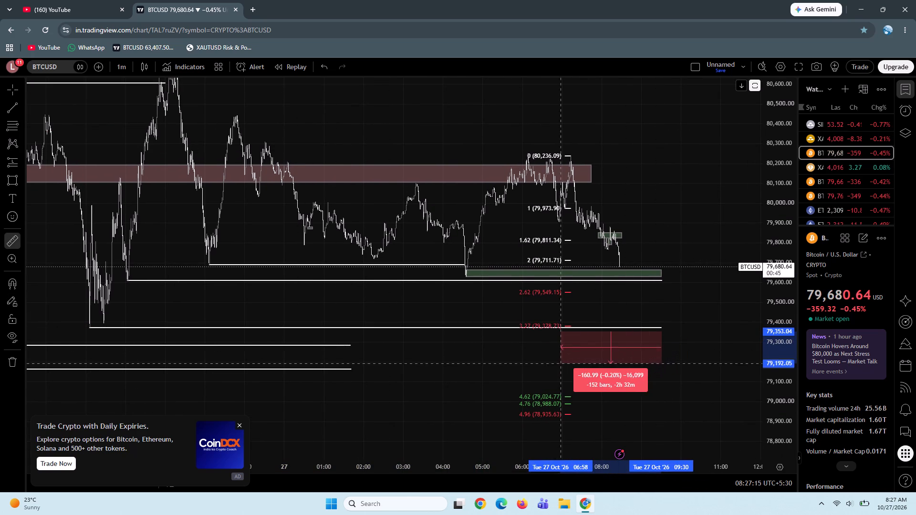
click(550, 357)
click(550, 357)
Place a long position from about 08:35 on 27 Oct with entry at 79,367.46, target at 80,232.47 and stop at 79,264.14.
drag(550, 357, 494, 350)
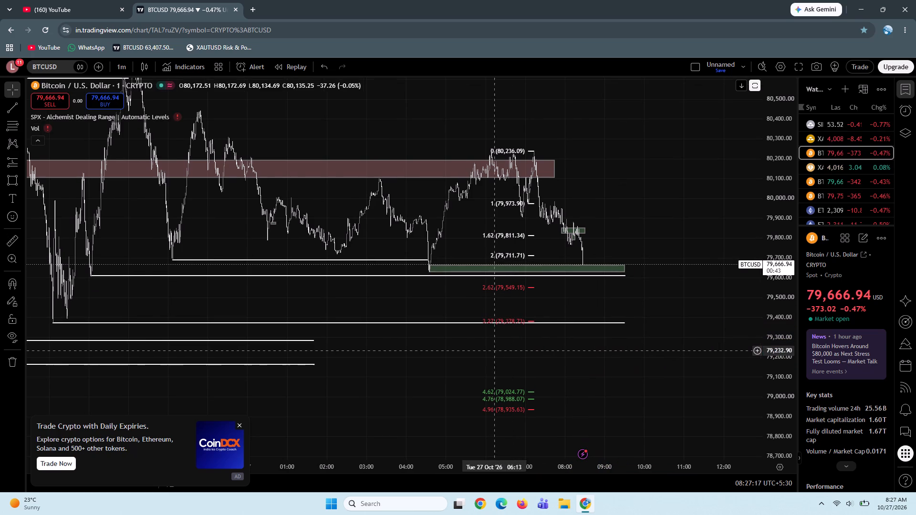
click(17, 160)
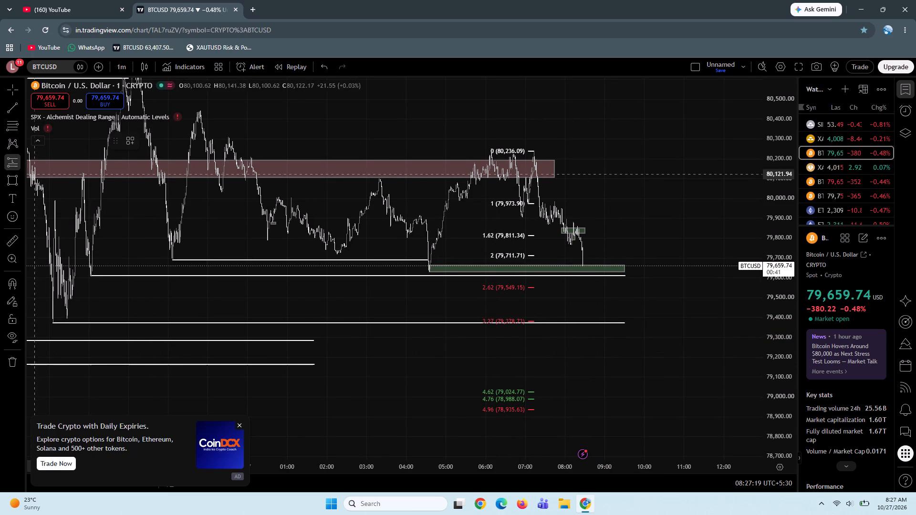
click(588, 324)
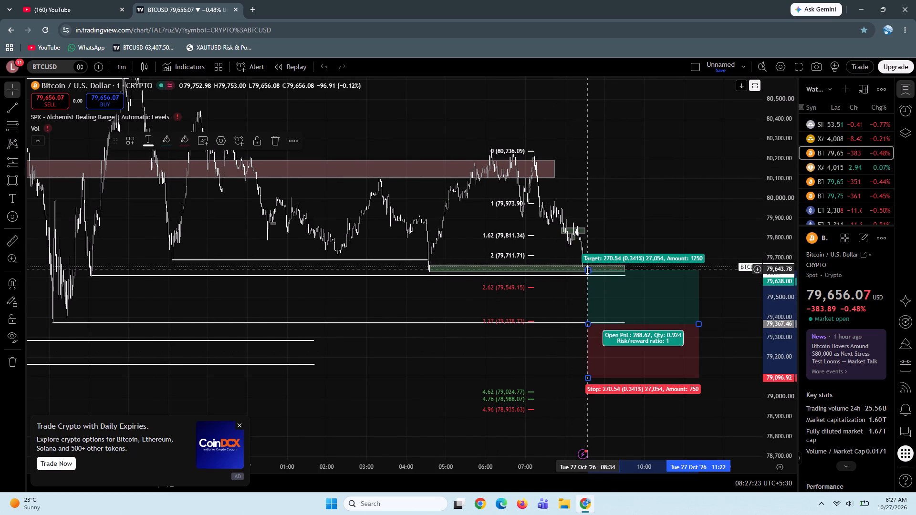
drag(587, 269, 564, 132)
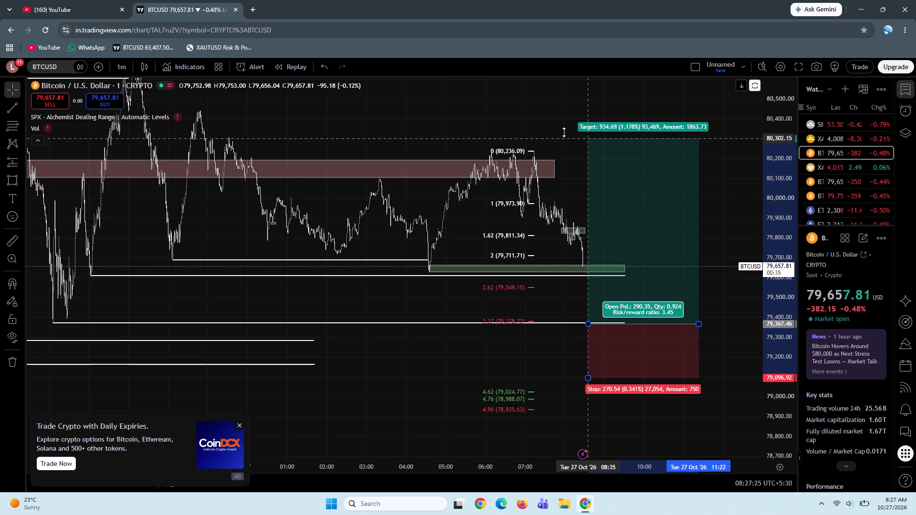
drag(564, 132, 562, 154)
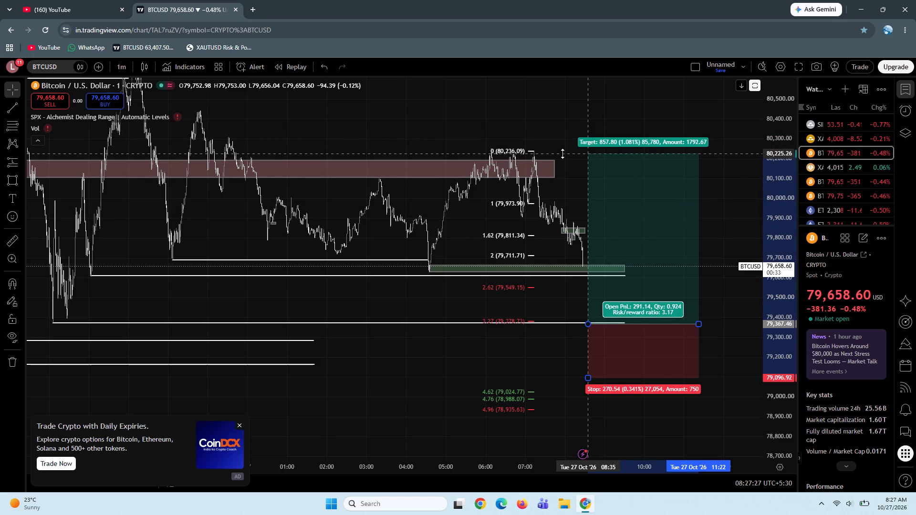
drag(562, 154, 562, 152)
drag(590, 377, 586, 339)
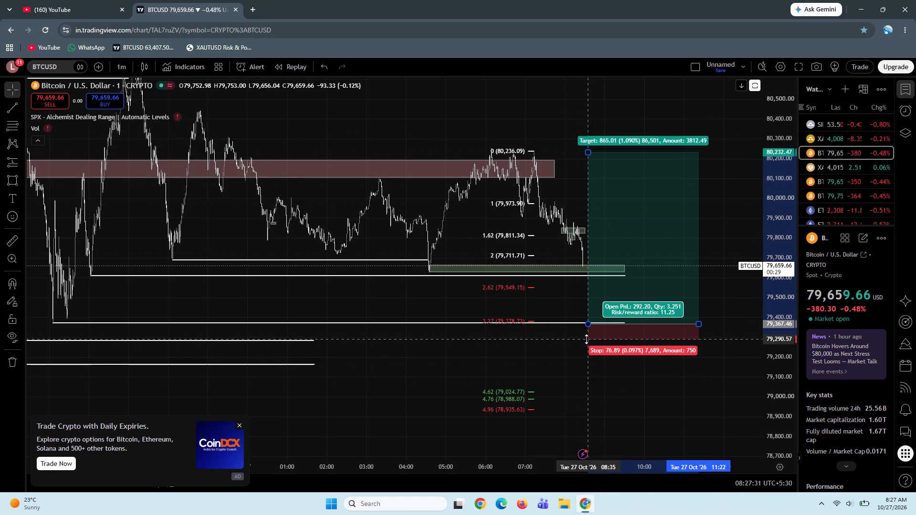
drag(586, 339, 586, 341)
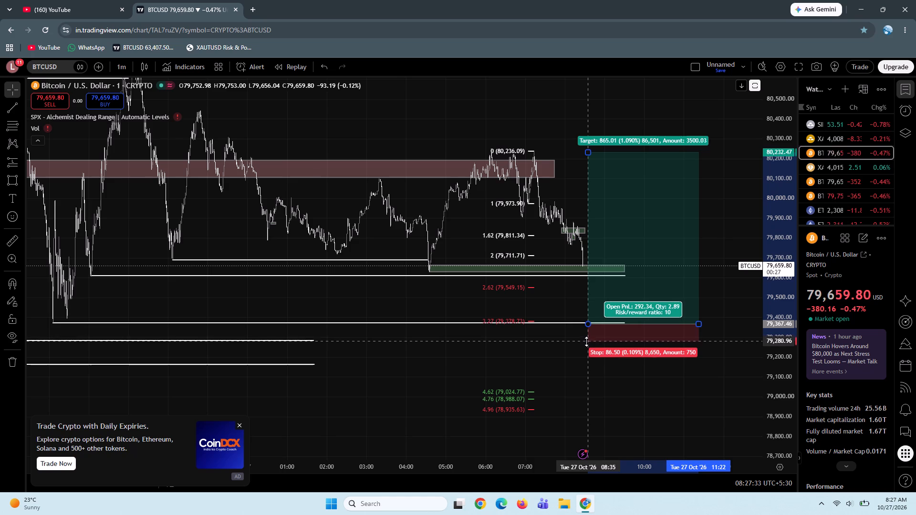
drag(586, 341, 586, 344)
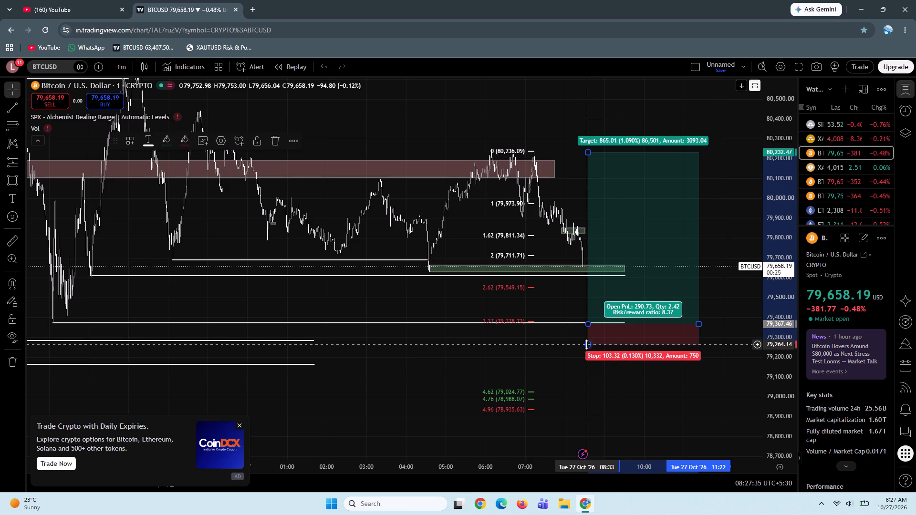
Draw a horizontal trend line at about 79,546 along the 2.62 Fibonacci level, from 07:09 to about 10:13 on 27 Oct.
drag(777, 344, 803, 180)
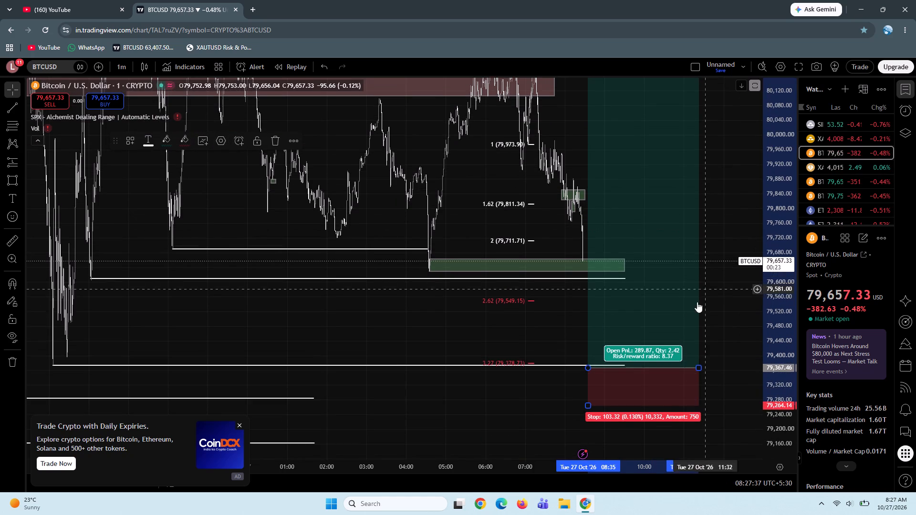
drag(732, 316, 670, 293)
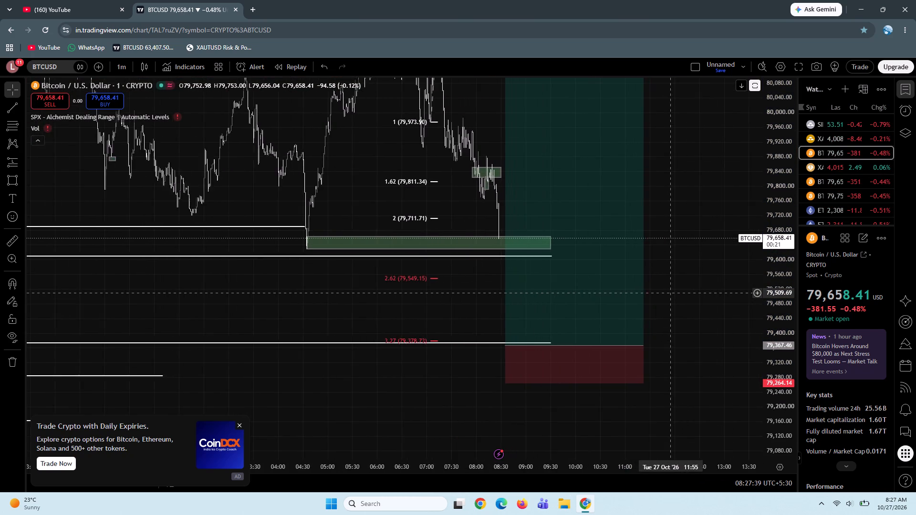
scroll(670, 293, up, 3)
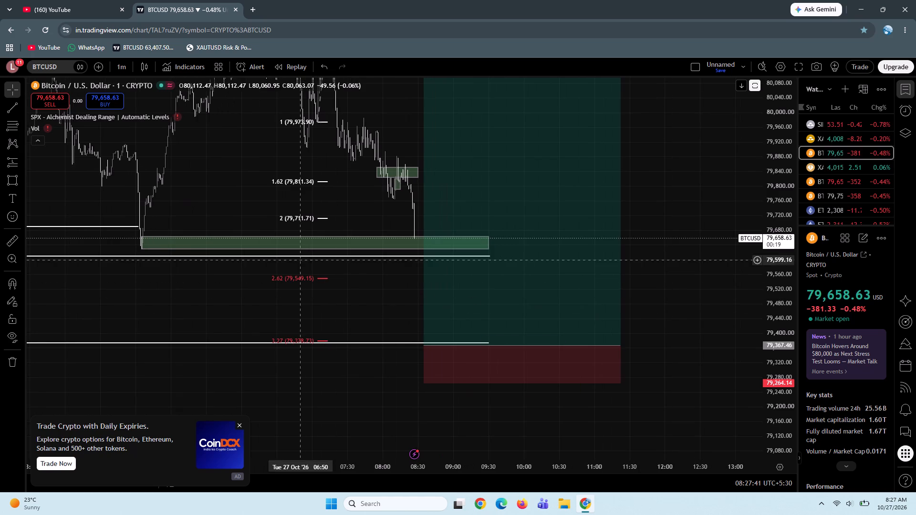
drag(361, 285, 377, 304)
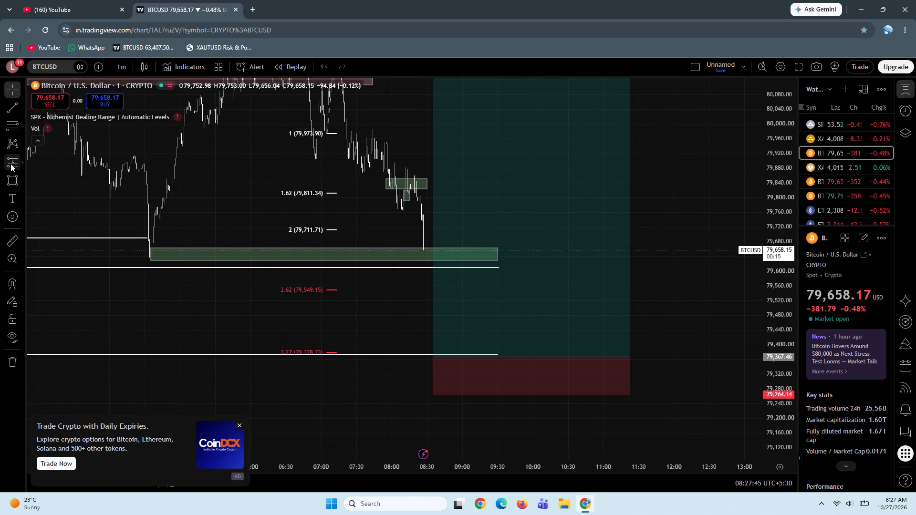
click(10, 112)
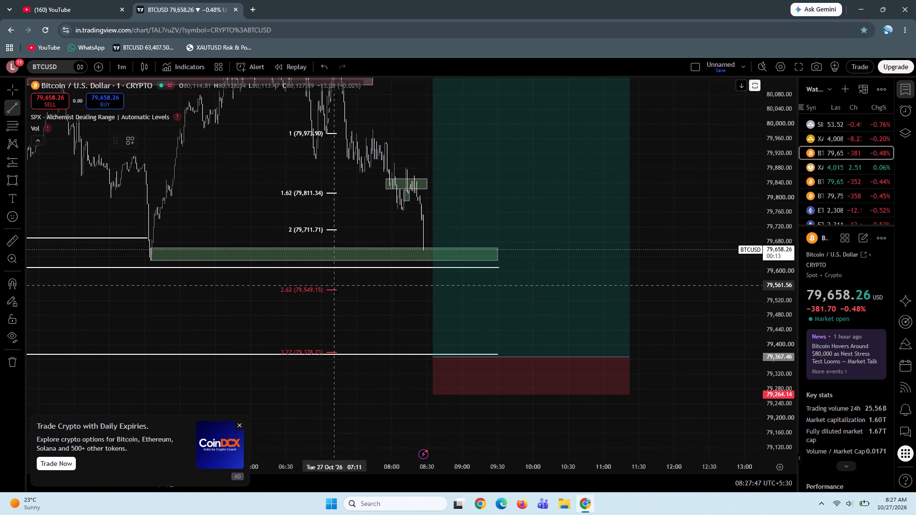
click(332, 291)
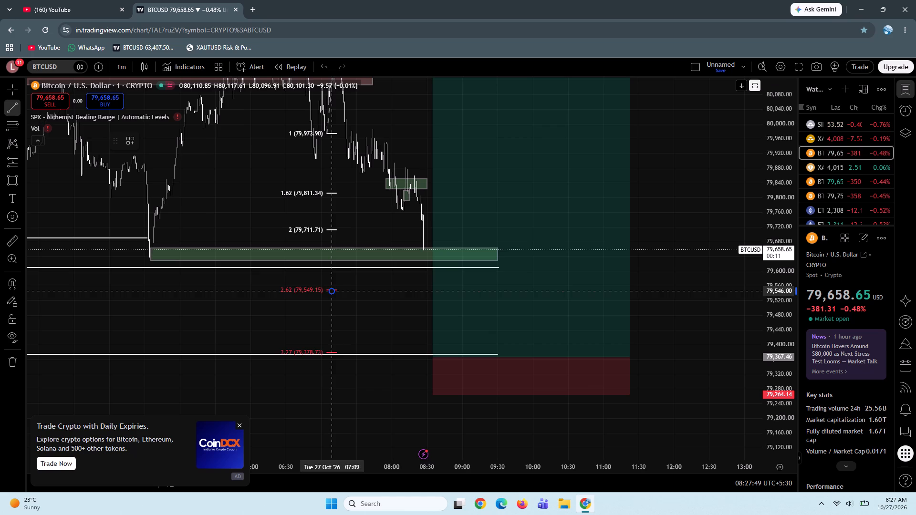
ctrl+shift+click(548, 299)
click(641, 249)
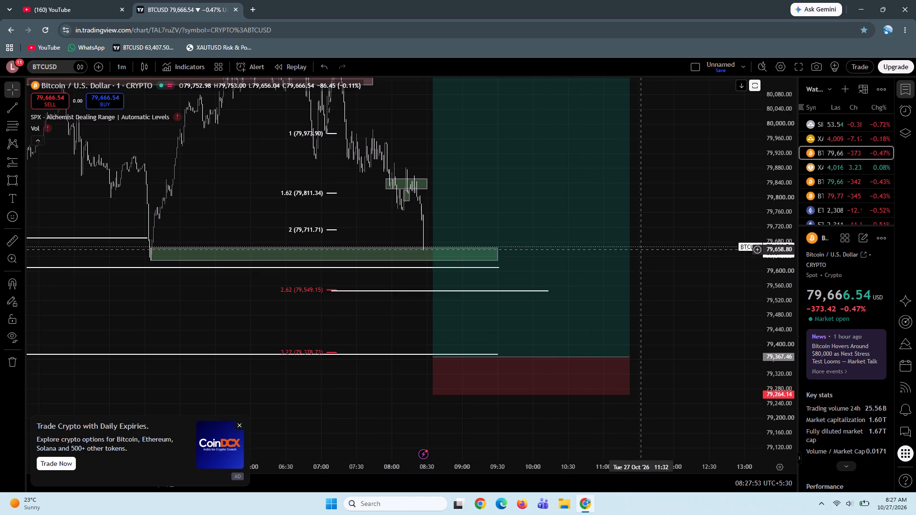
Place a long position on the 2.62 Fibonacci level line from 08:26 to 10:00 on 27 Oct: entry 79,548.59, target 80,217.63, stop 79,483.76.
click(11, 162)
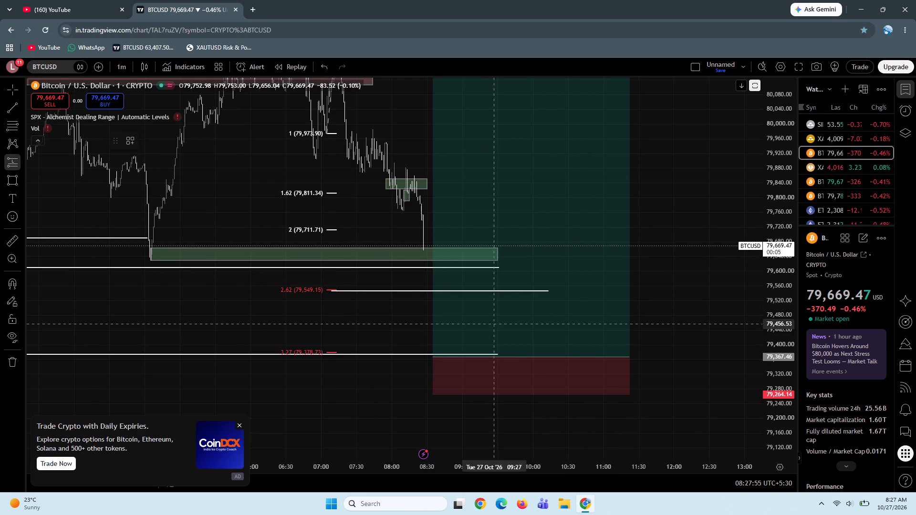
click(422, 290)
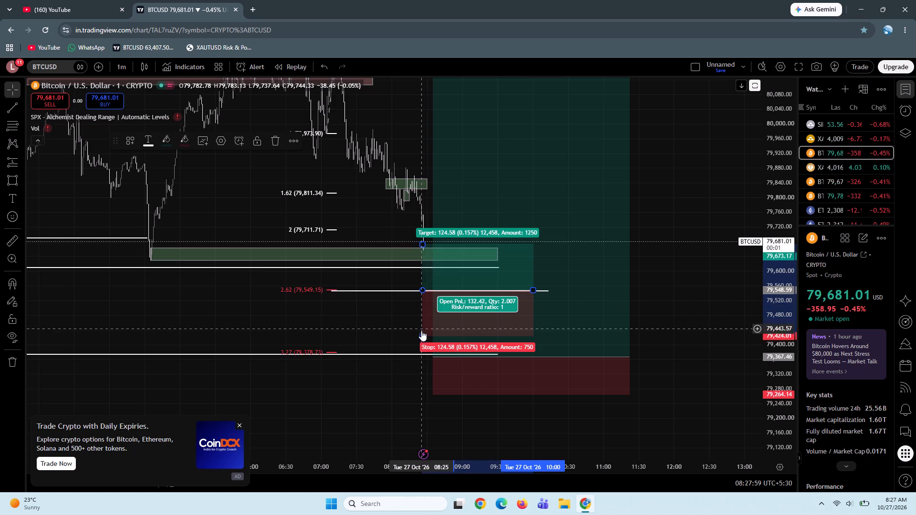
drag(421, 337, 425, 309)
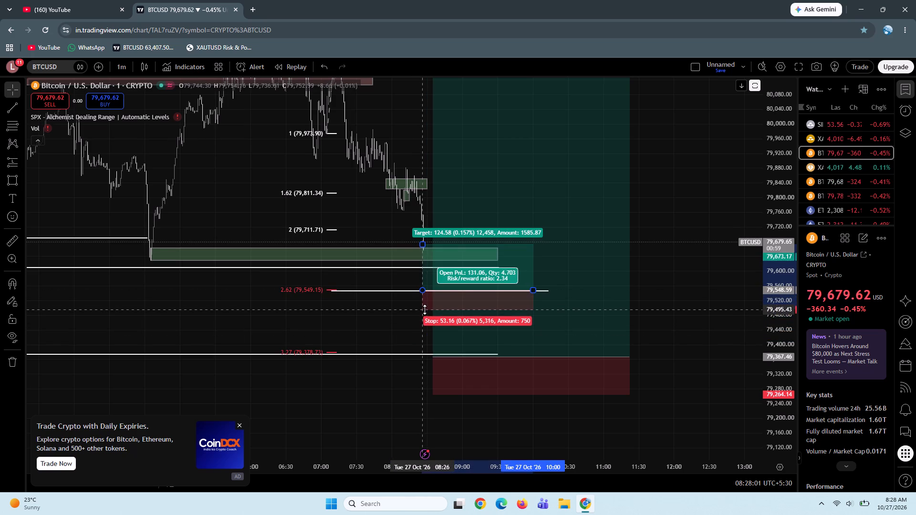
drag(425, 309, 424, 314)
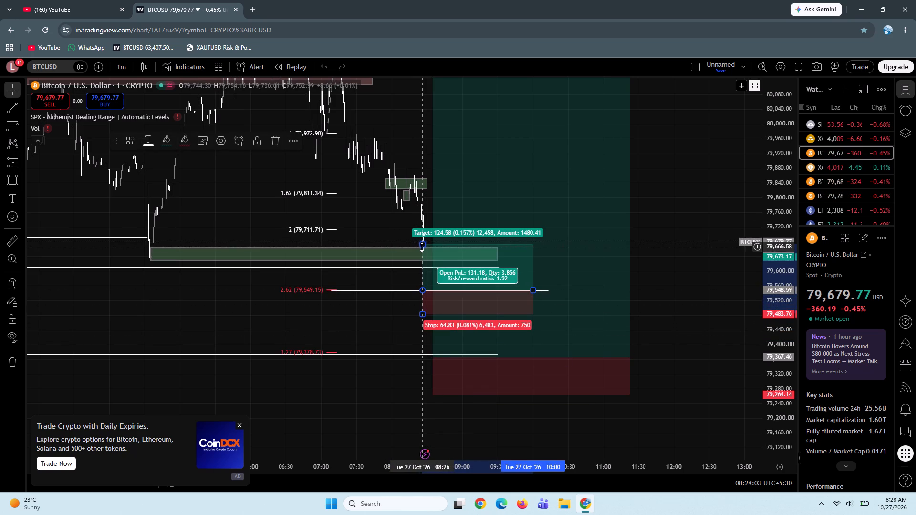
drag(422, 247, 423, 170)
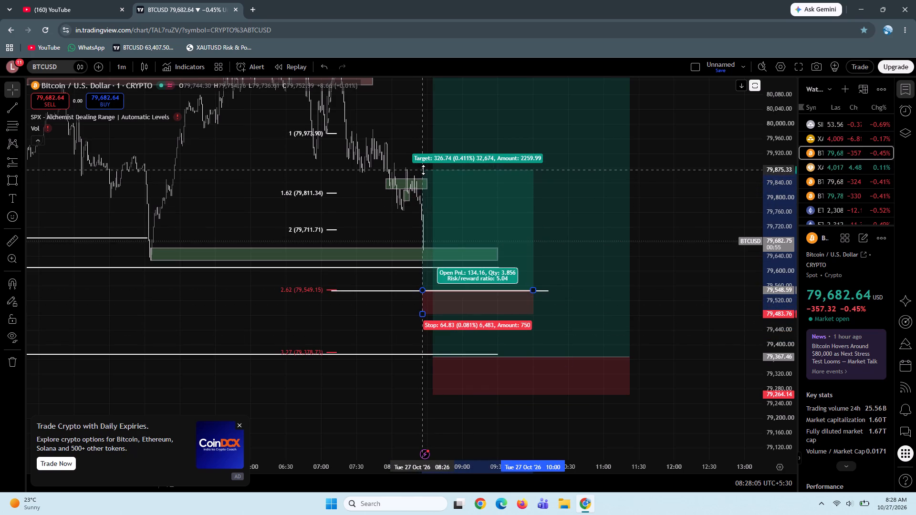
drag(423, 170, 423, 168)
drag(662, 139, 587, 289)
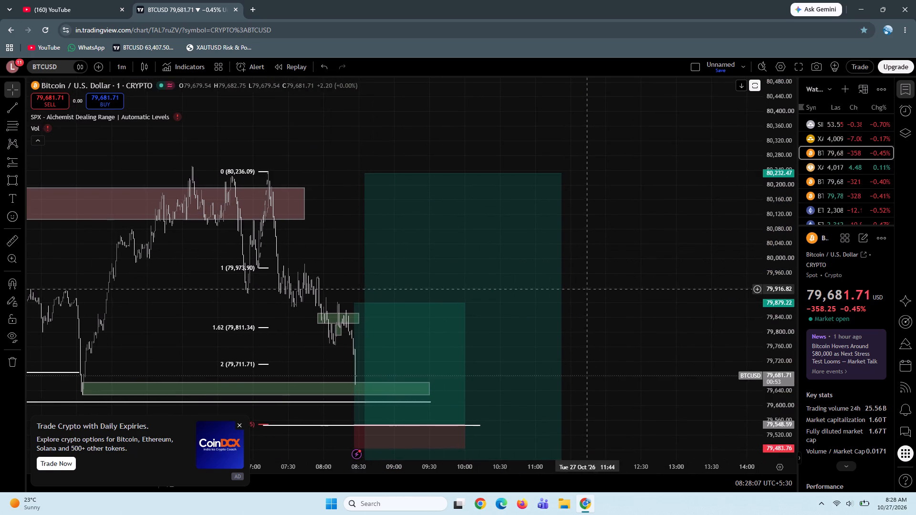
drag(353, 300, 370, 186)
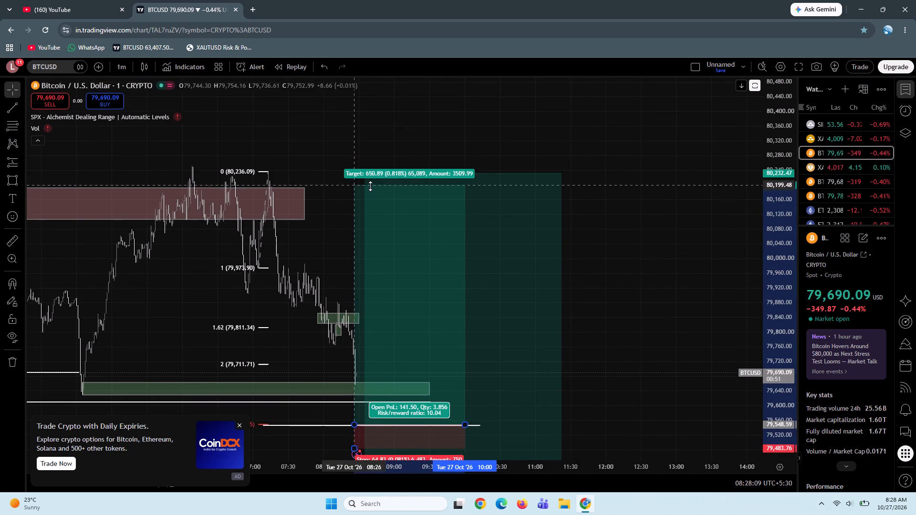
drag(370, 186, 365, 178)
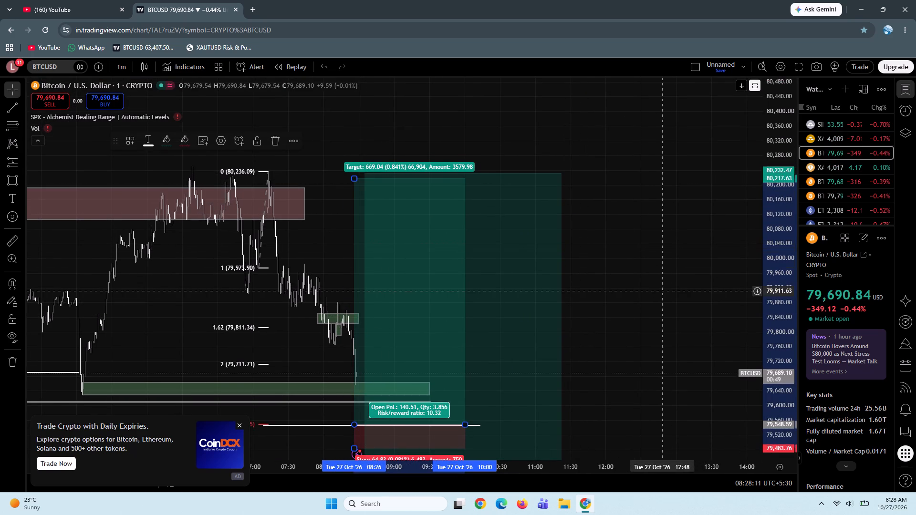
Shift the long position with entry 79,367.46 forward in time so it spans about 10:17 to 13:04 on 27 Oct, keeping its prices.
drag(662, 291, 651, 175)
drag(618, 316, 644, 258)
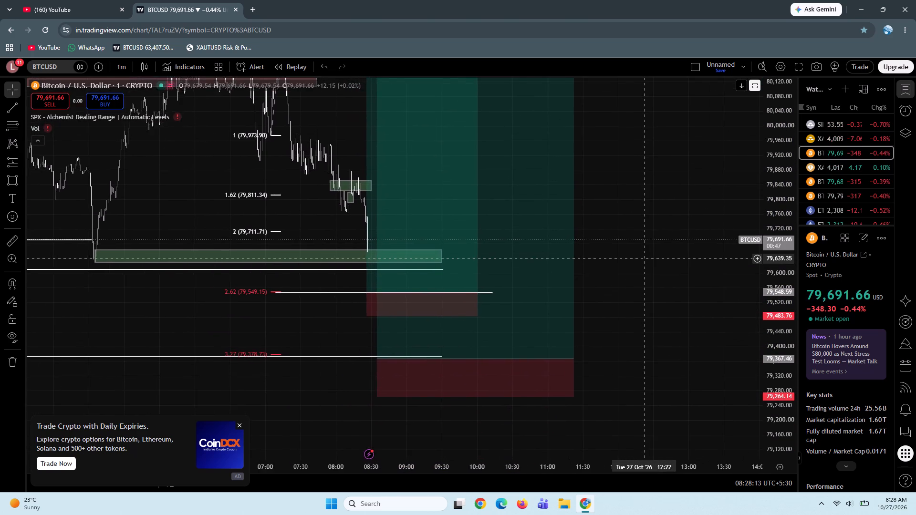
scroll(644, 258, up, 1)
drag(616, 290, 617, 290)
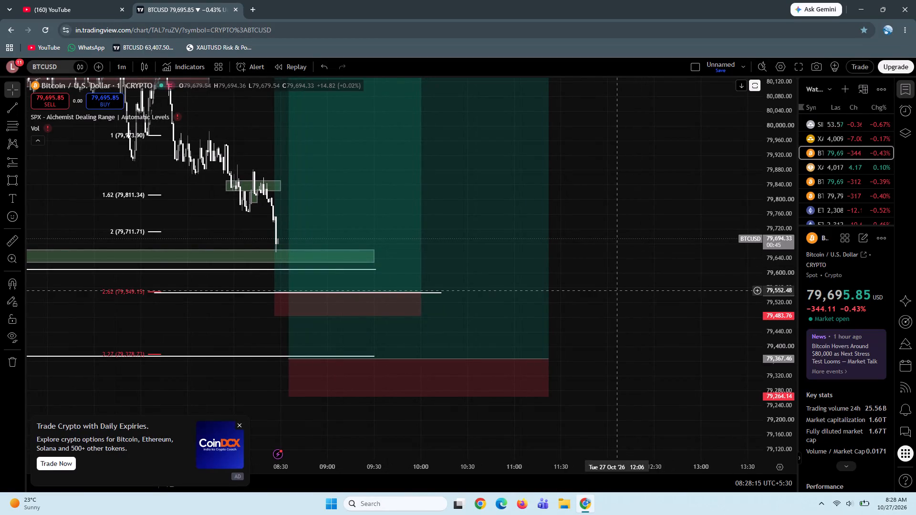
drag(617, 290, 690, 280)
scroll(690, 280, up, 1)
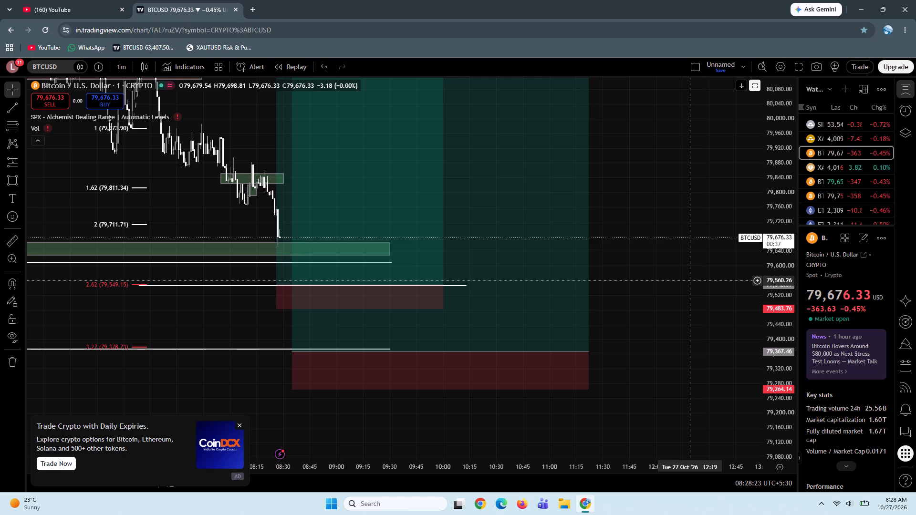
click(485, 340)
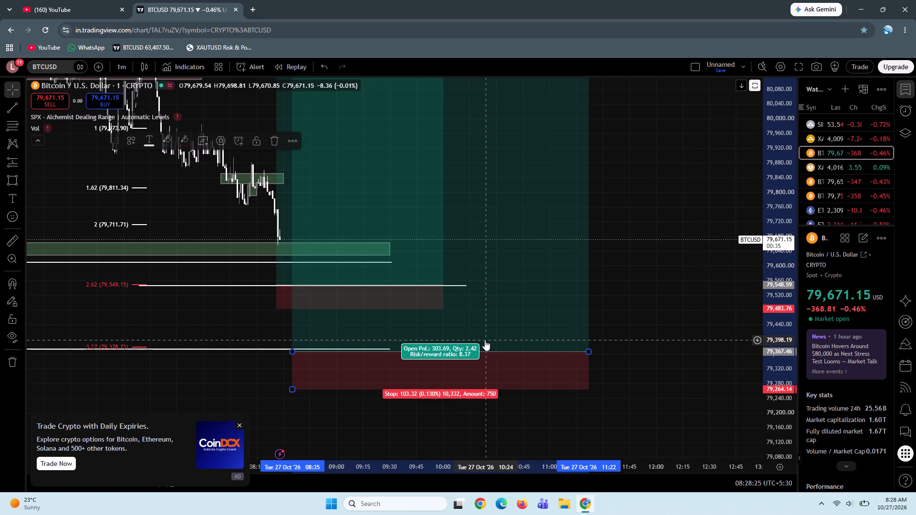
key(Right)
key(Right)
key(Right)
key(Right)
key(Right)
key(Right)
key(Right)
key(Right)
key(Right)
key(Right)
key(Right)
key(Right)
key(Right)
key(Right)
key(Right)
key(Right)
key(Right)
key(Right)
key(Right)
key(Right)
key(Right)
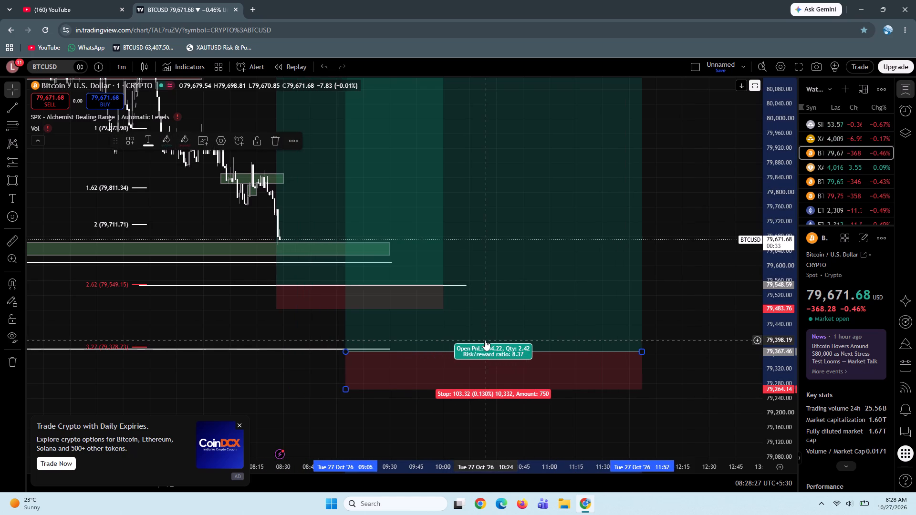
key(Right)
key(Right)
key(Right)
key(Right)
key(Right)
key(Right)
key(Right)
key(Right)
key(Right)
key(Right)
key(Right)
key(Right)
key(Right)
key(Right)
key(Right)
key(Right)
key(Right)
key(Right)
key(Right)
key(Right)
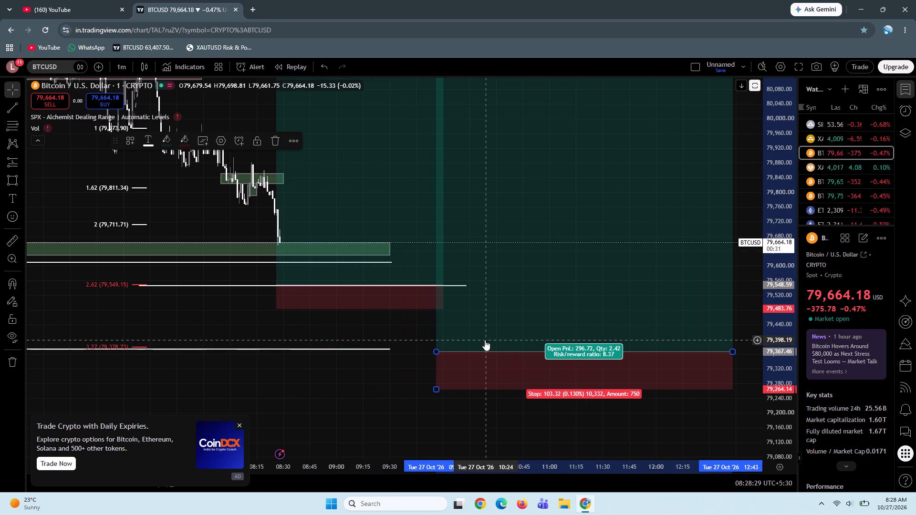
key(Right)
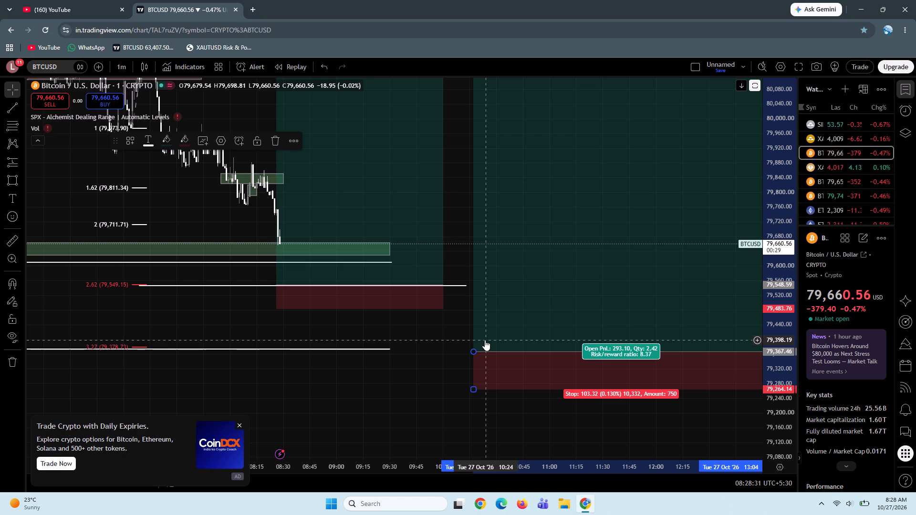
click(444, 336)
drag(444, 336, 416, 331)
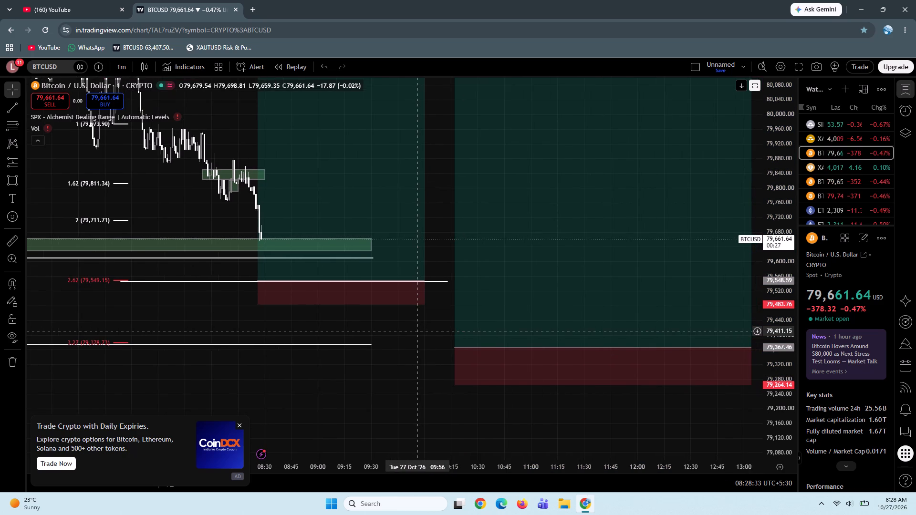
scroll(416, 331, up, 1)
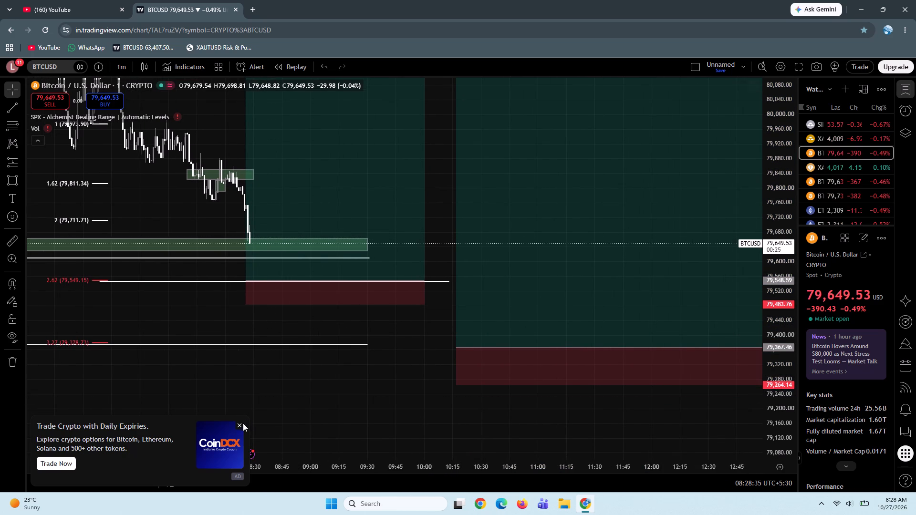
Close the Trade Crypto advertisement covering the chart.
click(240, 423)
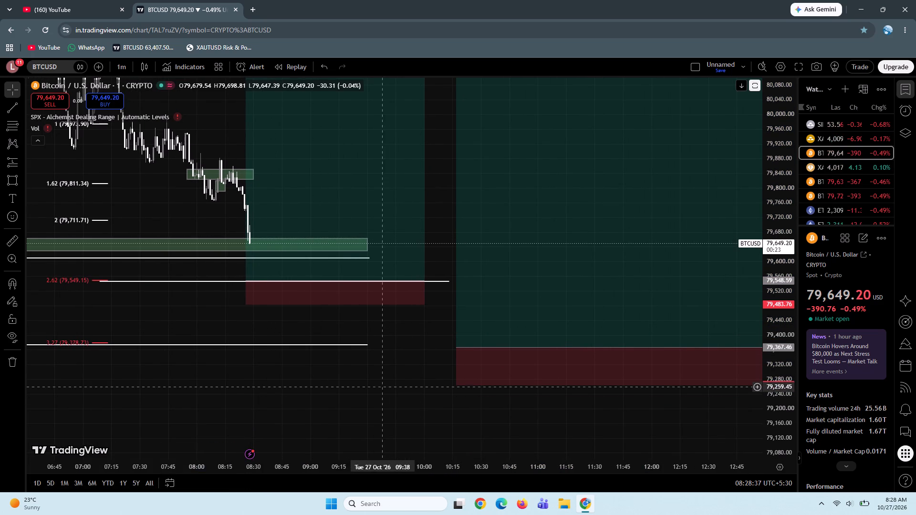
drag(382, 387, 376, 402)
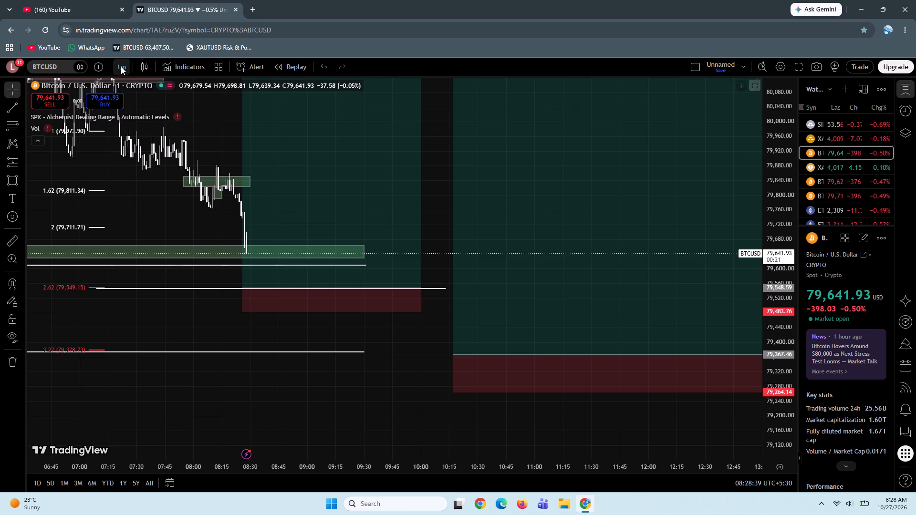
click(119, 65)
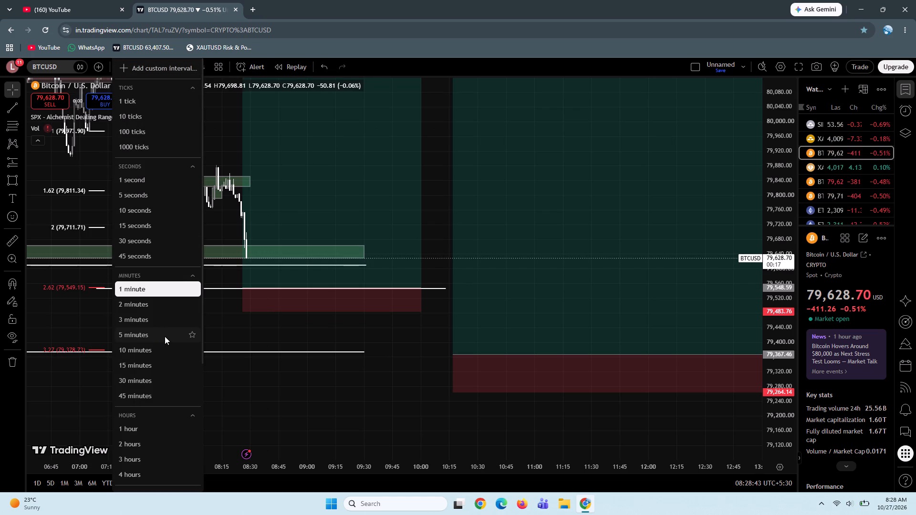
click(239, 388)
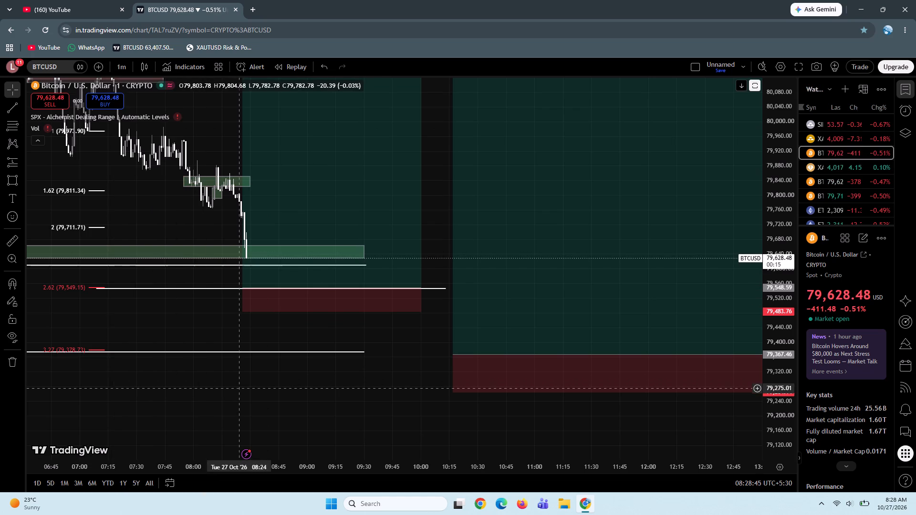
Add a text note at 09:23, about 79,691, reading "5min Hammer with next candle closing above that is a confirmation to take above high".
click(17, 196)
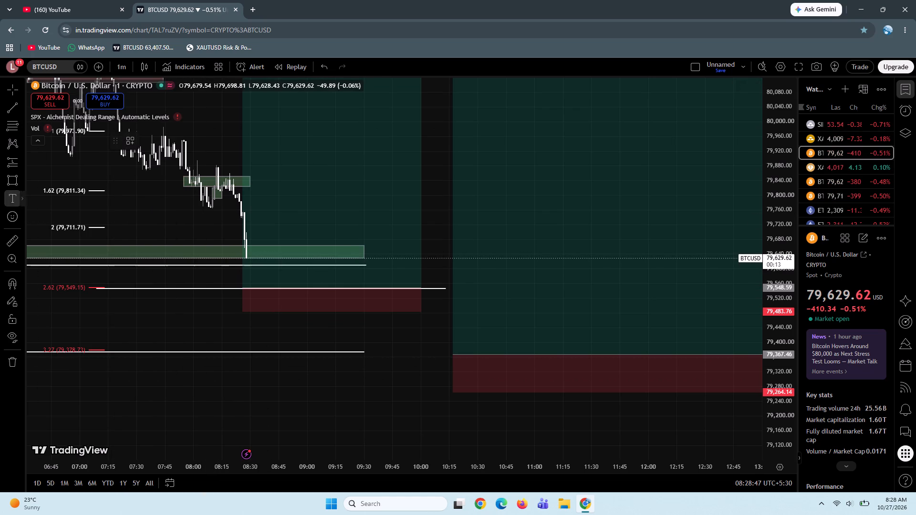
click(351, 235)
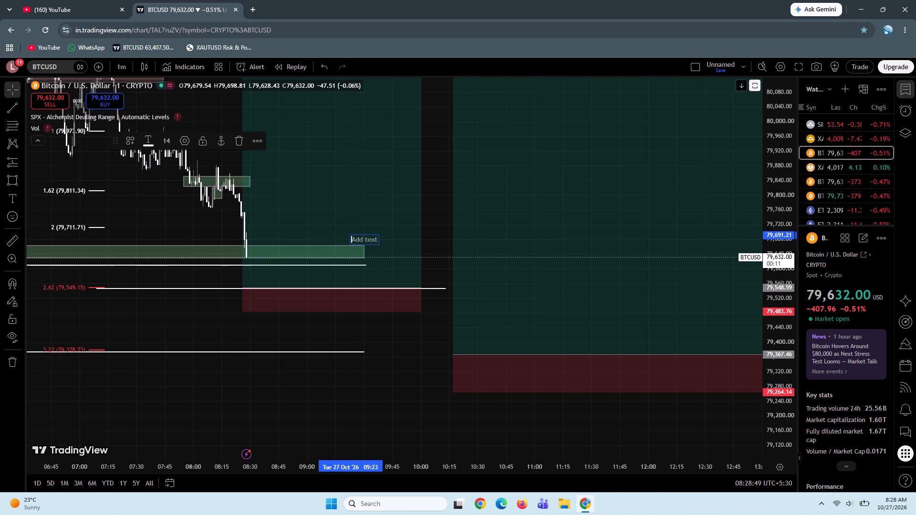
text(%M)
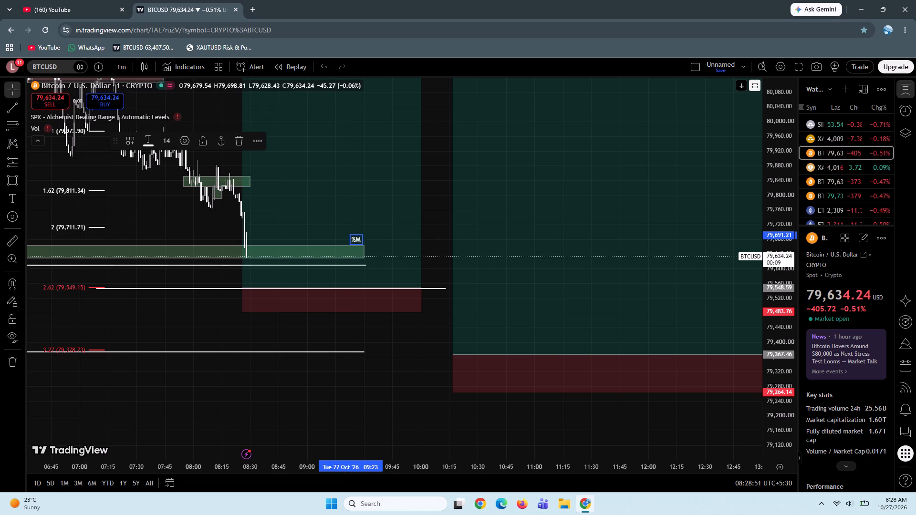
key(space)
key(BackSpace)
key(BackSpace)
key(BackSpace)
key(BackSpace)
text(5m)
text(in)
key(space)
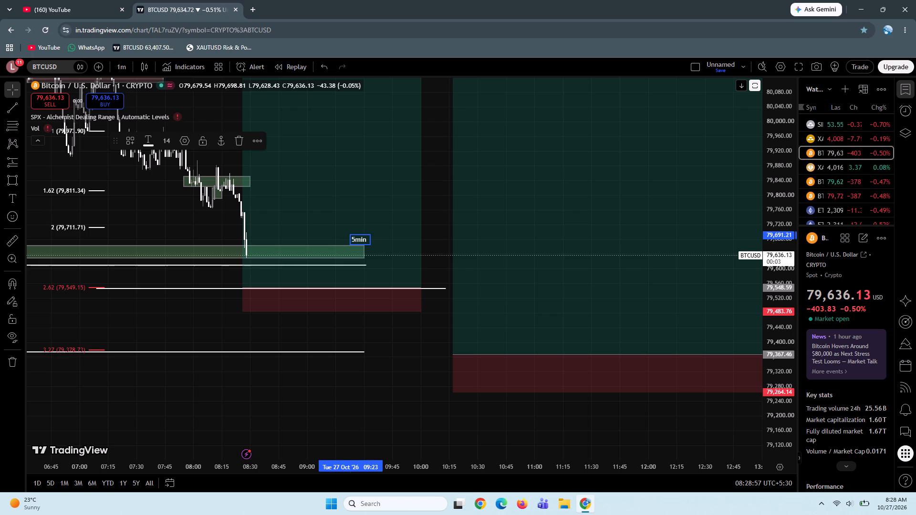
text(Hammer wiht)
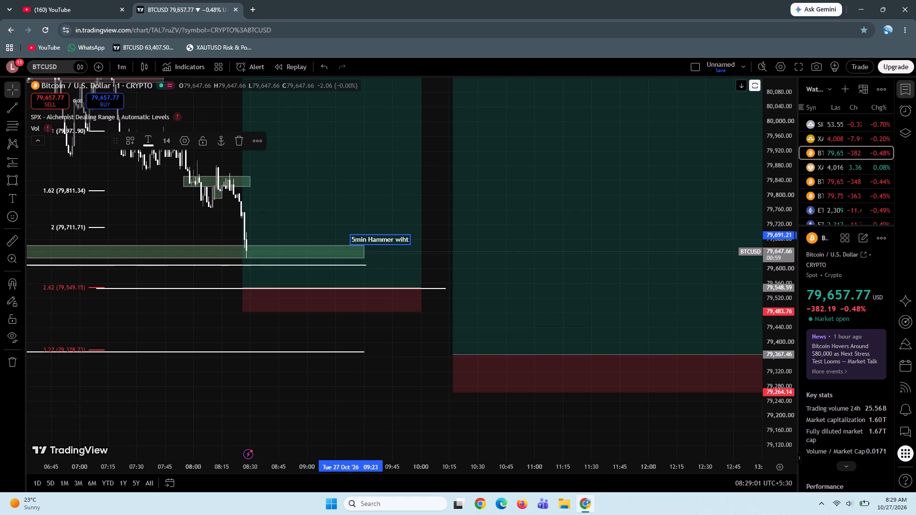
key(BackSpace)
key(BackSpace)
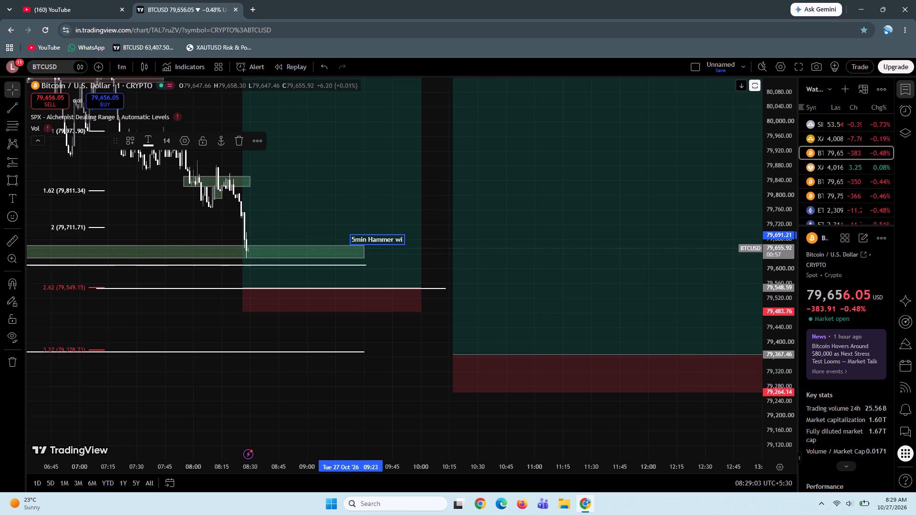
text(h)
key(space)
key(BackSpace)
key(BackSpace)
text(th)
key(space)
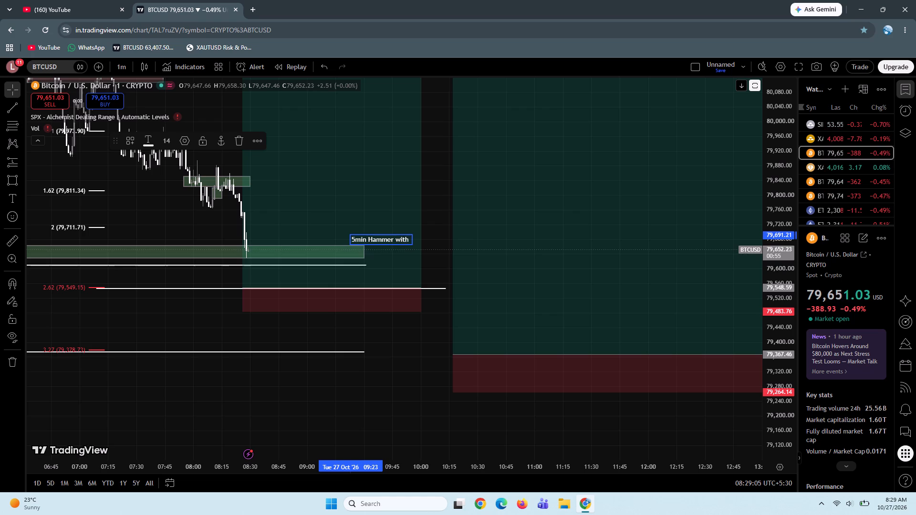
text(ne)
text(x)
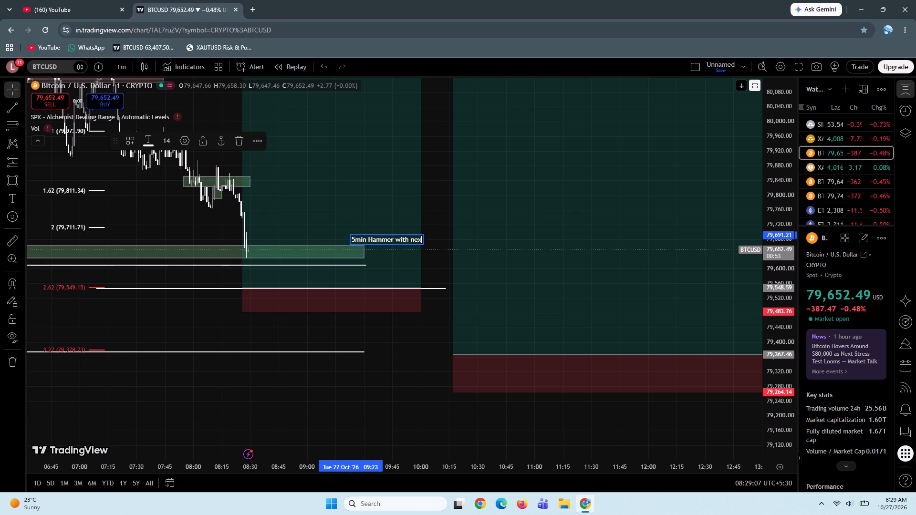
key(space)
key(BackSpace)
text(t candle)
key(space)
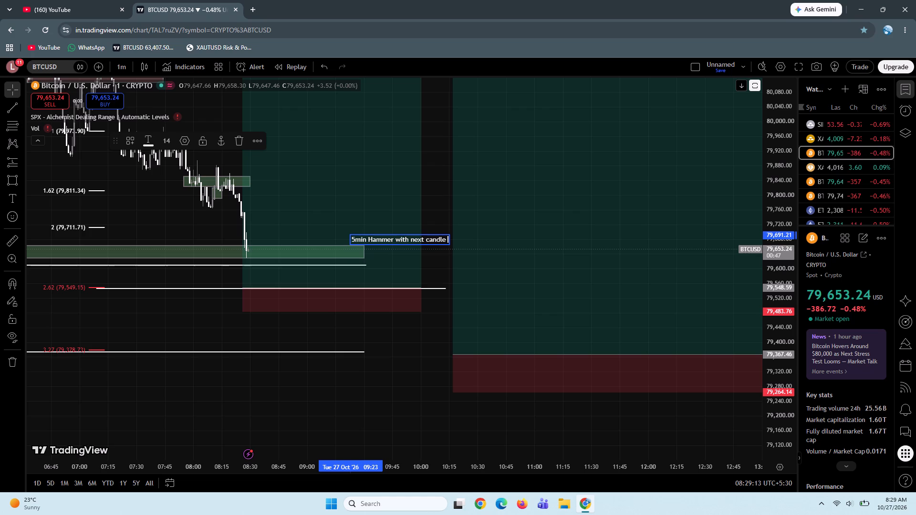
text(closing a)
text(bo)
text(ve that is a)
key(space)
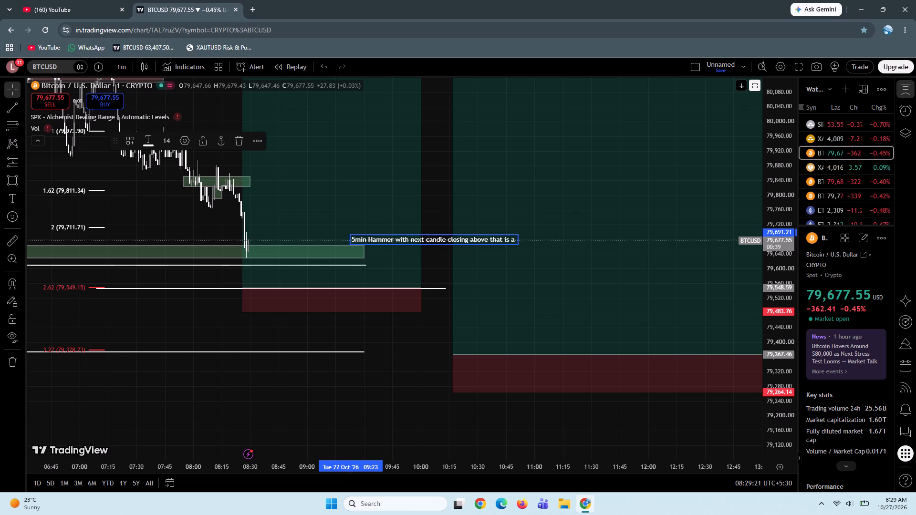
key(2)
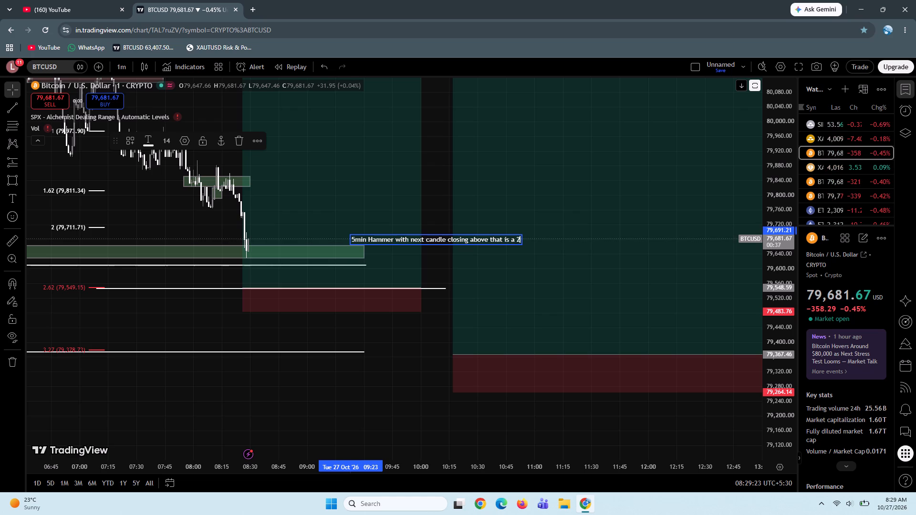
key(BackSpace)
text(confirmation to)
key(space)
text(take)
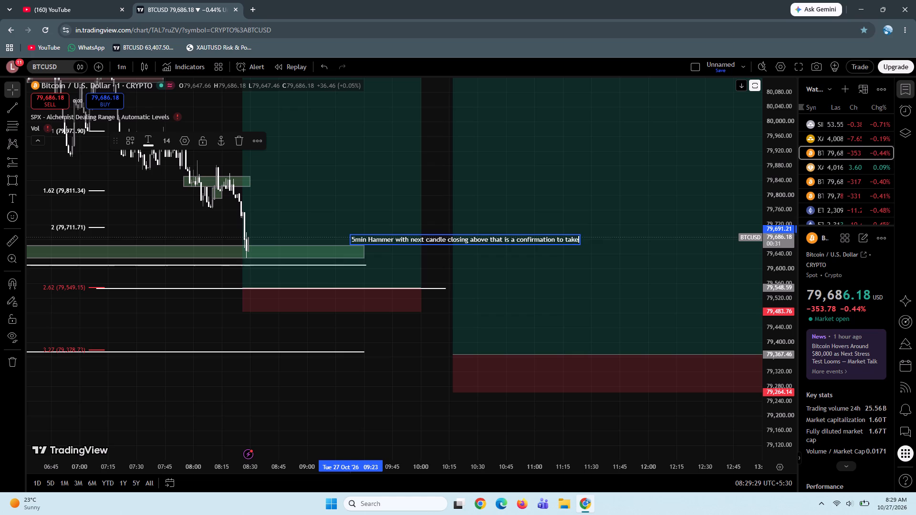
key(space)
text(above)
key(space)
text(high)
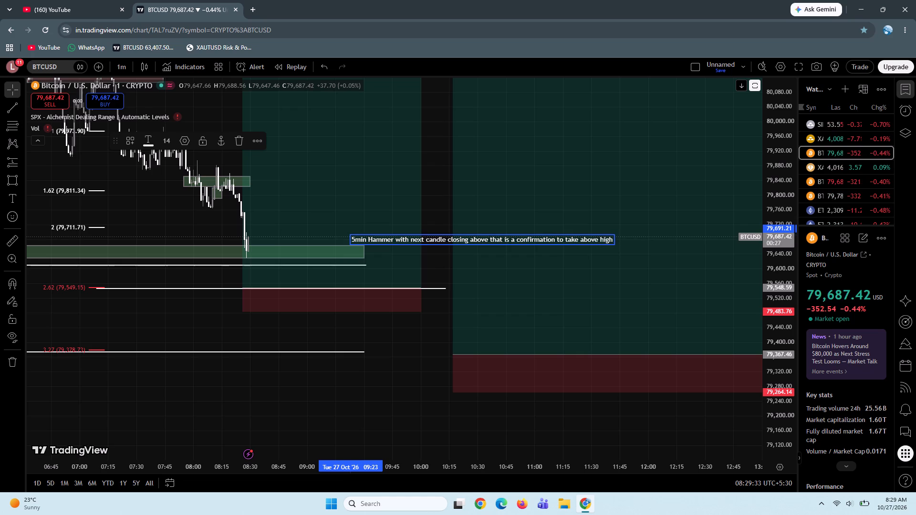
Below a blank line in the note, add "Entry : liqudity sweep and then a deviation of wick rejection for long".
key(Return)
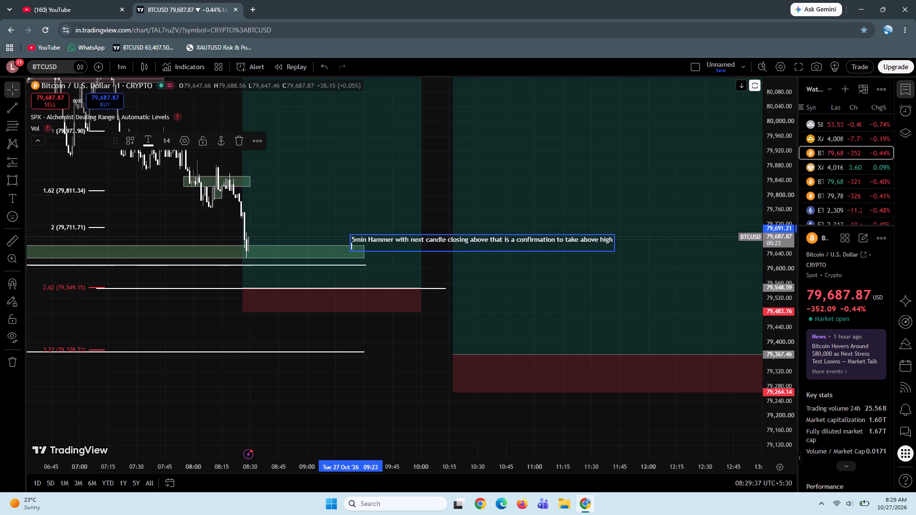
key(Return)
text(entry)
key(space)
key(BackSpace)
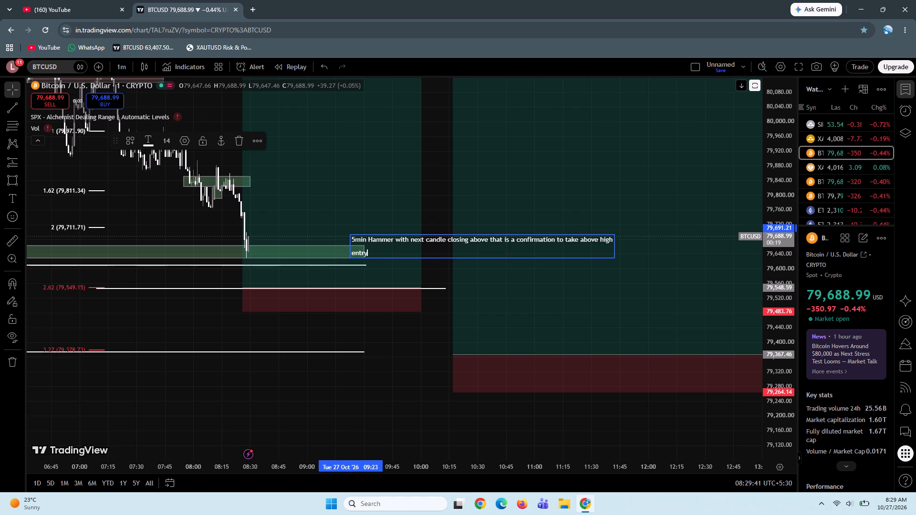
key(BackSpace)
key(BackSpace)
key(BackSpace)
key(BackSpace)
key(BackSpace)
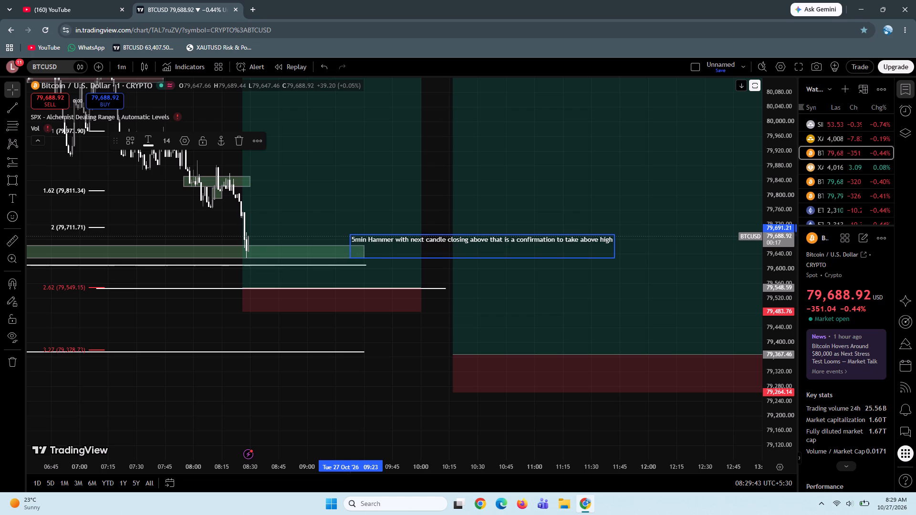
text(En)
text(try :)
key(space)
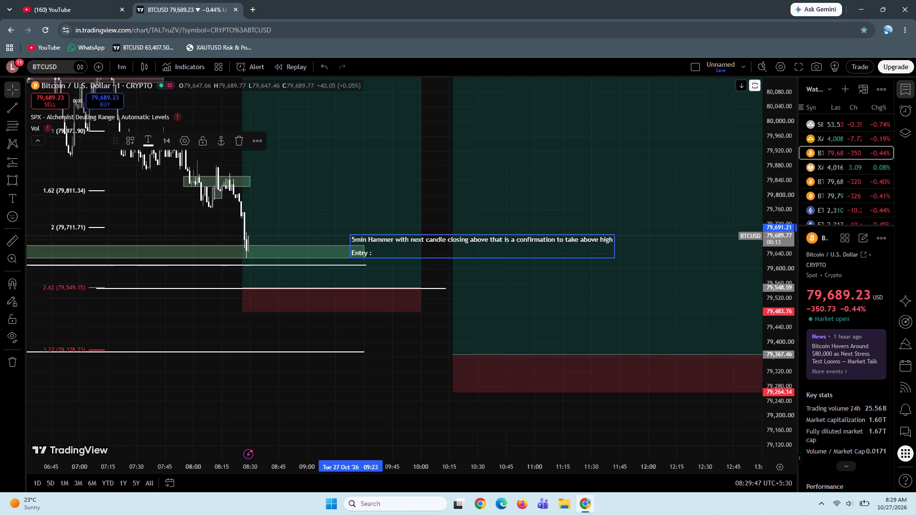
text(li)
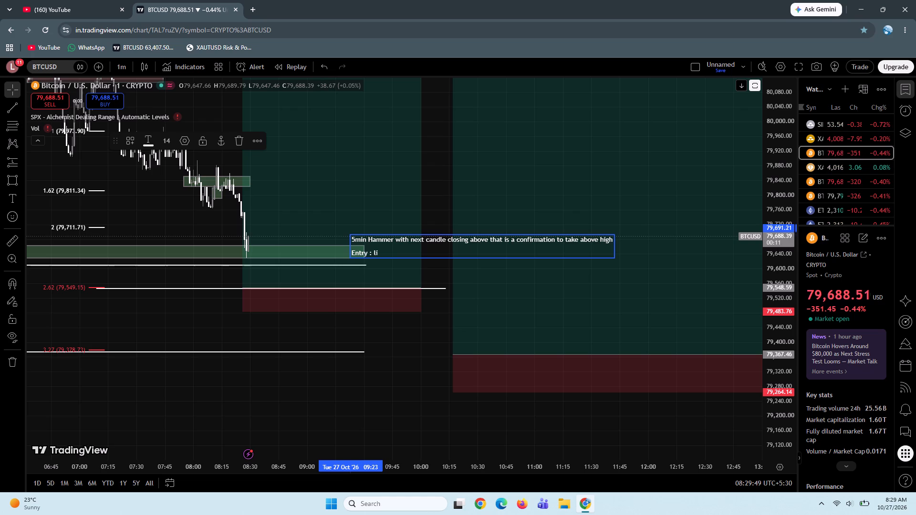
text(qu)
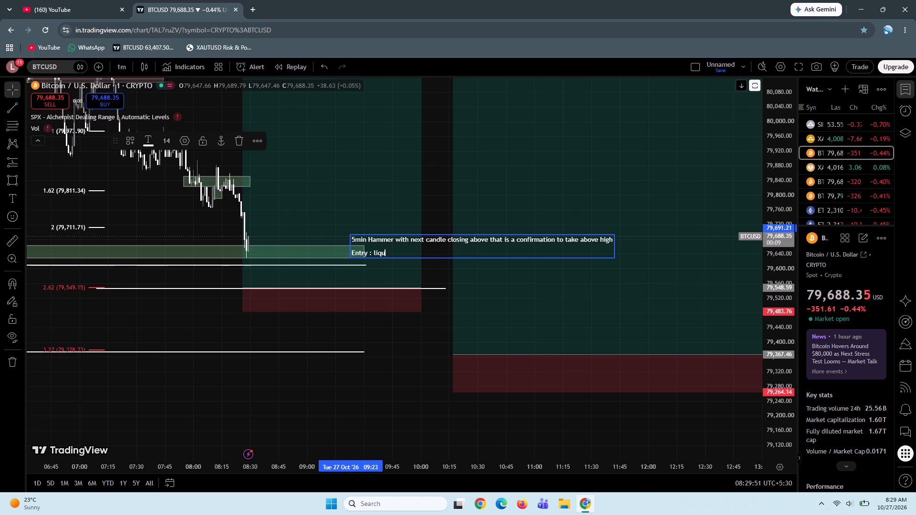
text(dity sweep and then)
key(space)
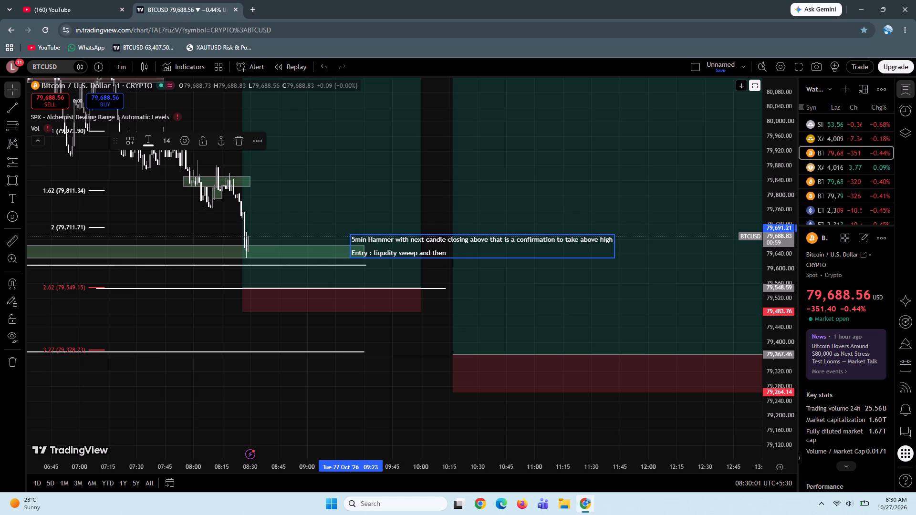
text(a)
key(space)
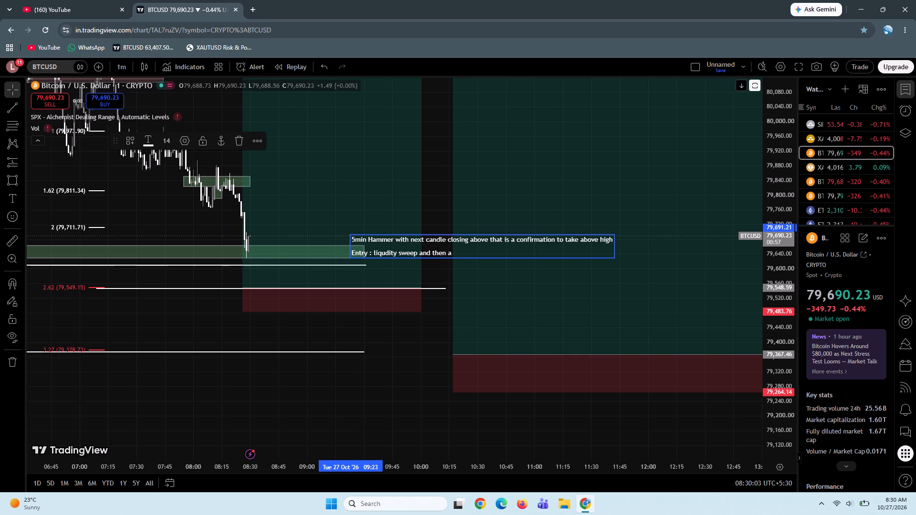
text(deviation of wicj)
key(BackSpace)
text(k)
key(space)
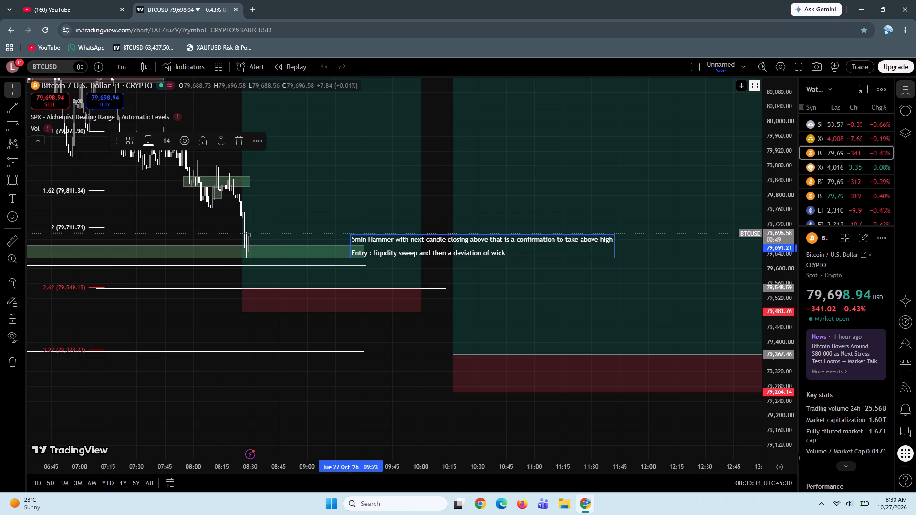
text(er==)
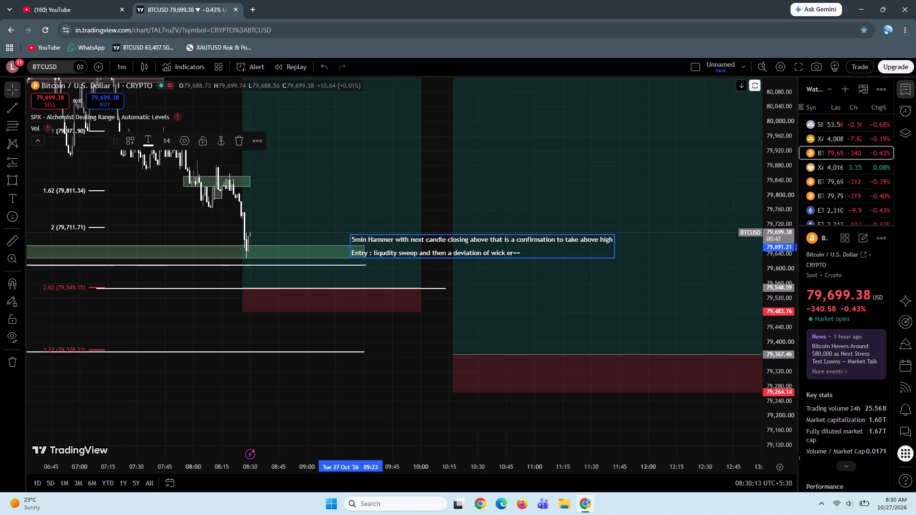
key(BackSpace)
key(BackSpace)
key(BackSpace)
key(BackSpace)
text(re)
text(jection)
key(space)
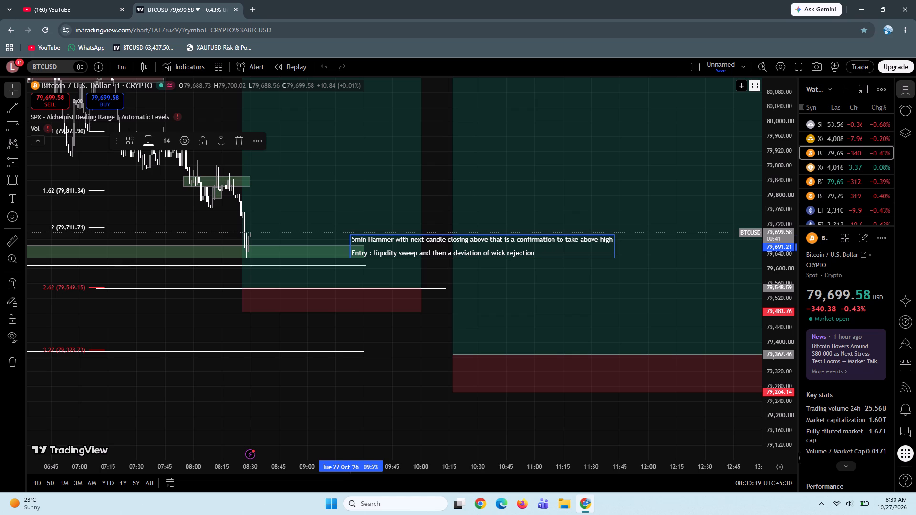
key(BackSpace)
key(space)
text(for)
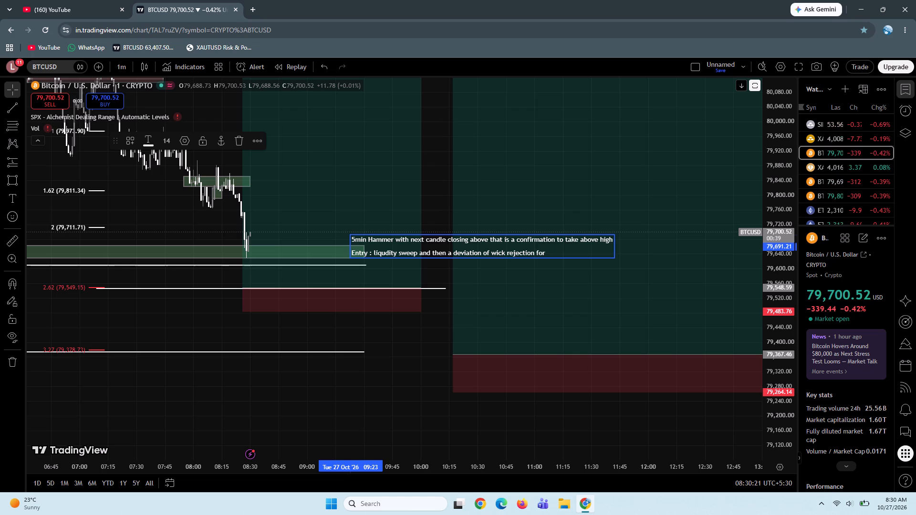
key(space)
text(long)
key(Return)
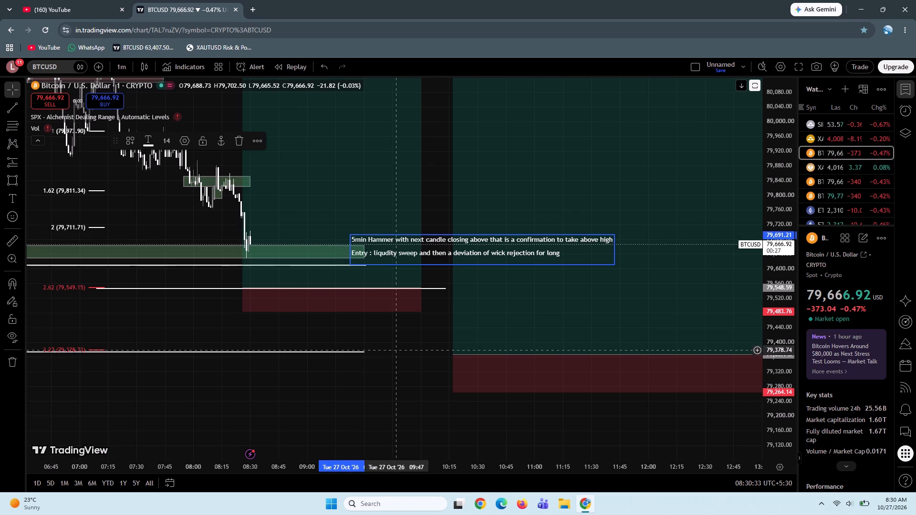
Below the Entry line of the text note, start a new line reading "confluence 1: 2.62 level,".
drag(390, 354, 475, 339)
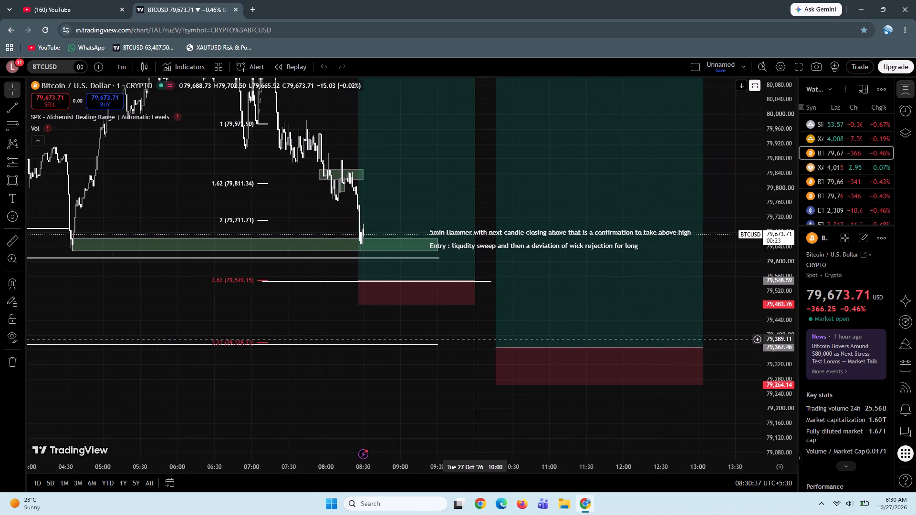
click(625, 248)
click(649, 249)
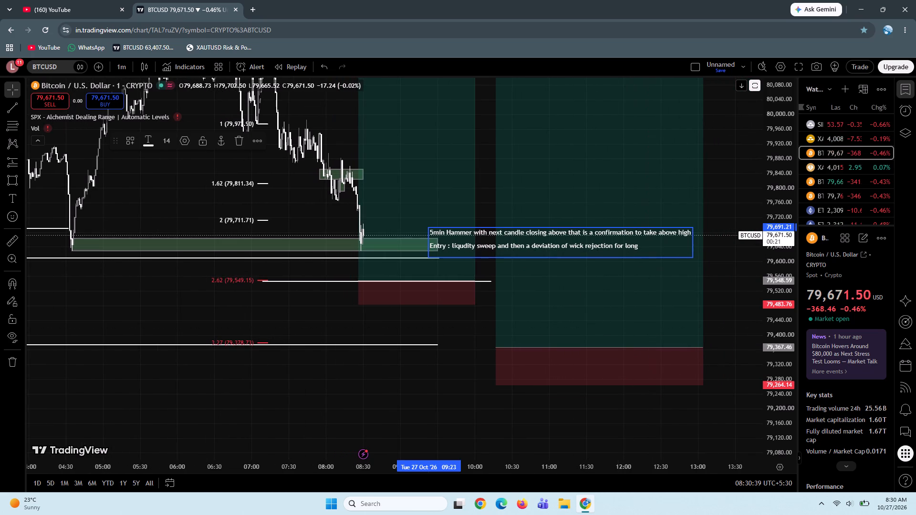
key(space)
text(confluence)
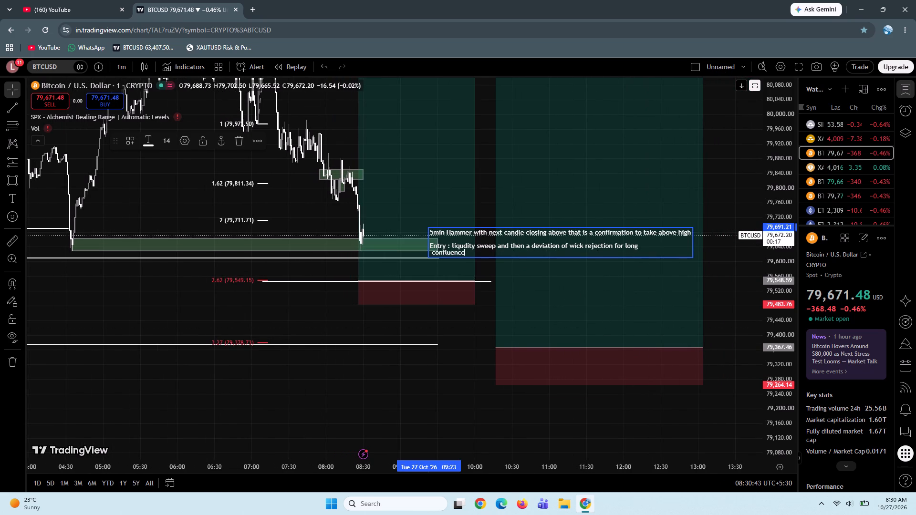
key(space)
text(1;)
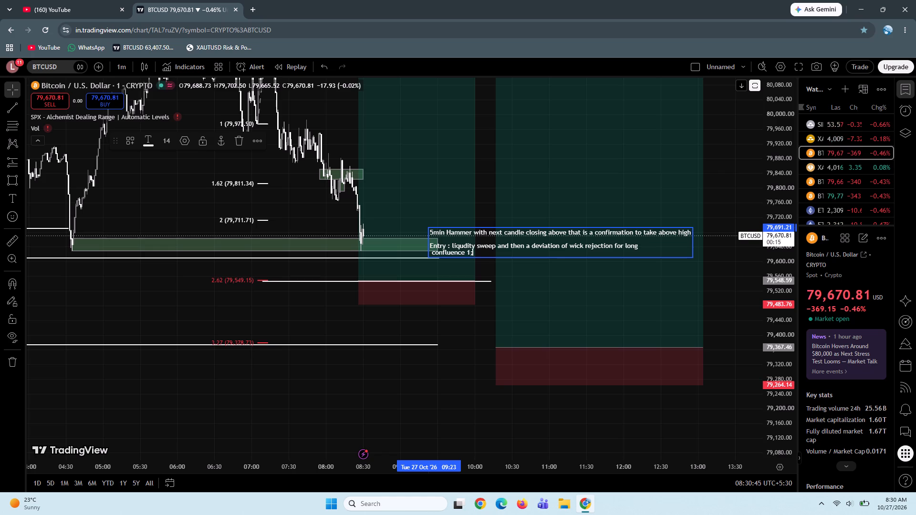
key(space)
key(BackSpace)
key(BackSpace)
text(:)
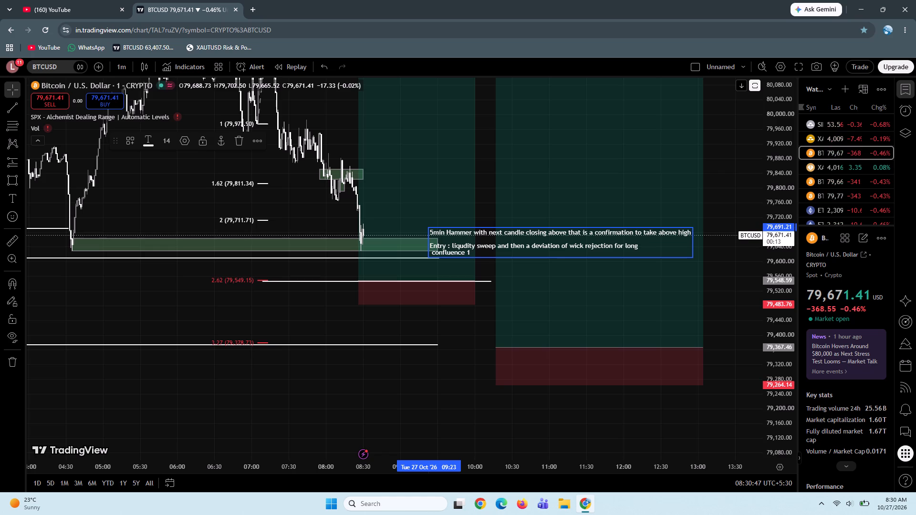
key(space)
text(2.62)
key(space)
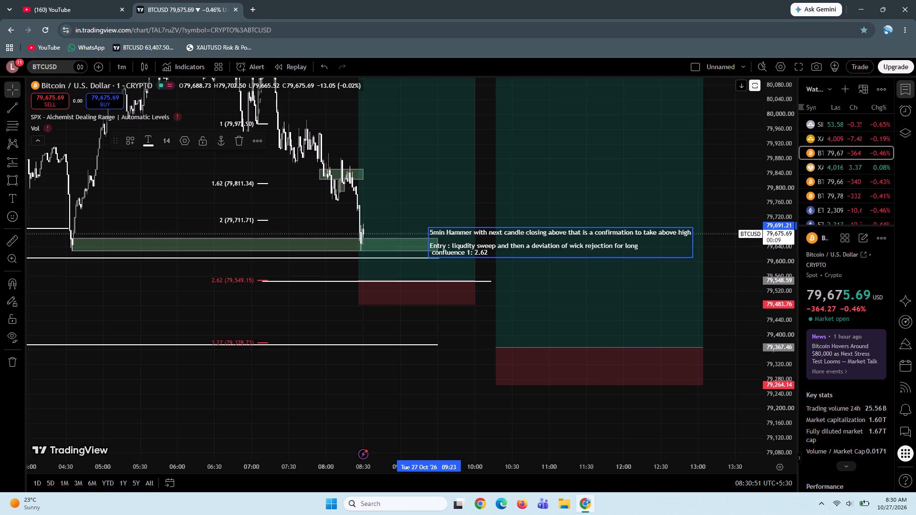
text(level)
key(comma)
key(space)
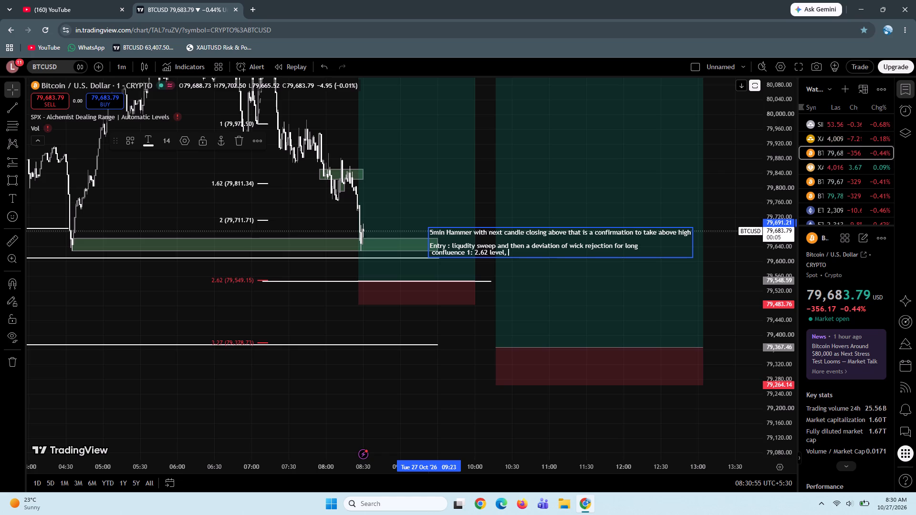
Continue the note's confluence line with "liqidity sweep,".
text(li)
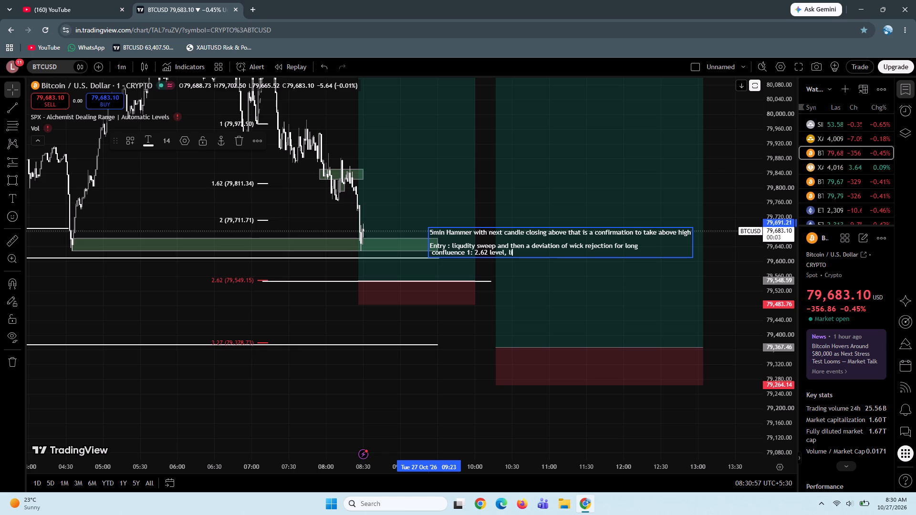
text(qidity)
key(space)
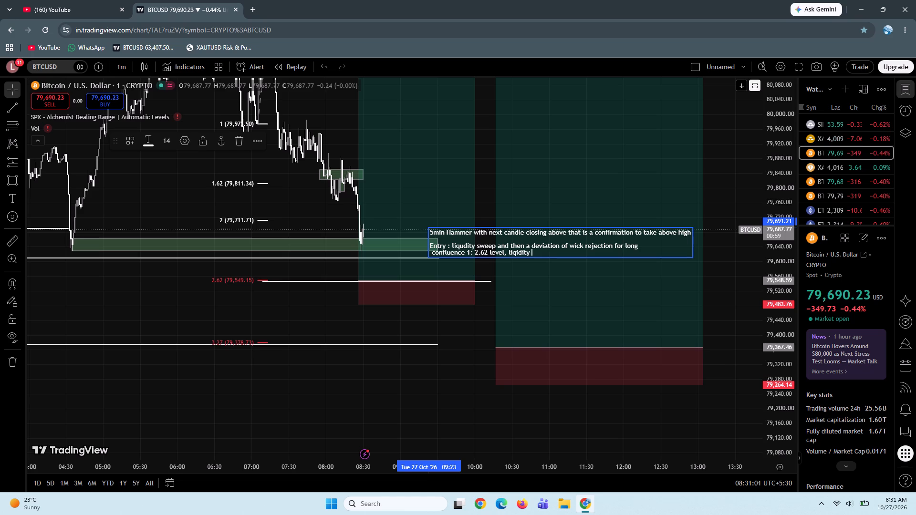
text(sweep)
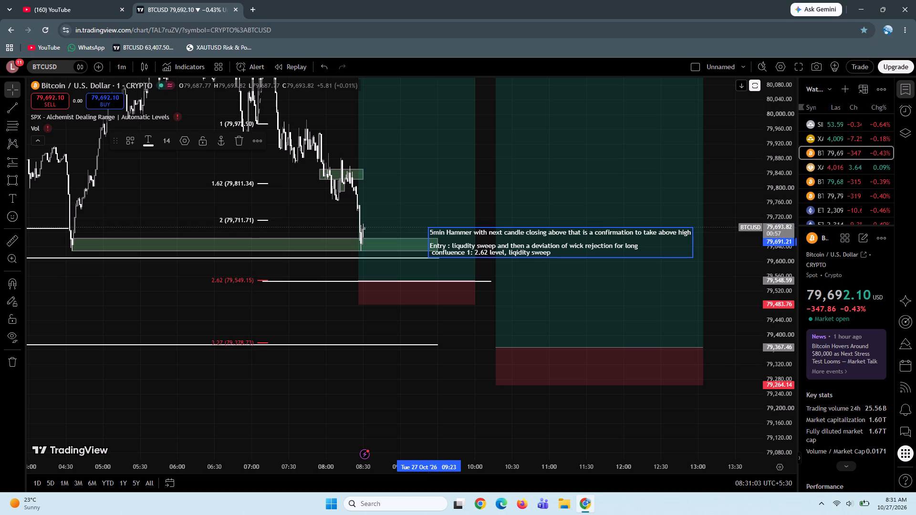
text(,)
key(space)
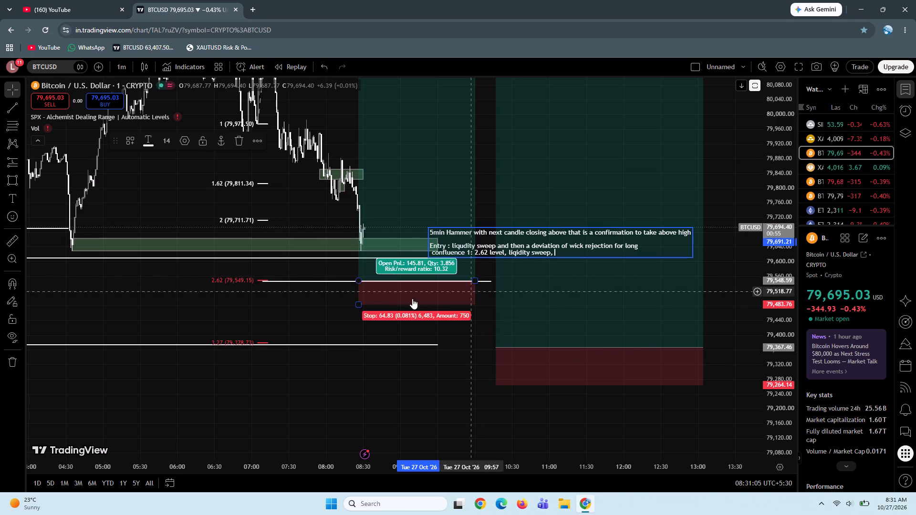
Examine the swing lows, Fibonacci levels and price zones around the note and the two long positions.
drag(302, 300, 455, 331)
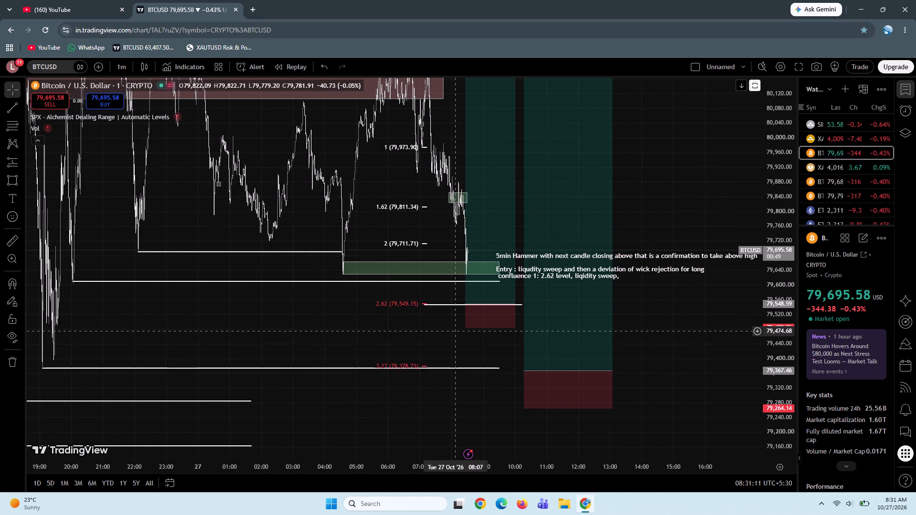
click(621, 278)
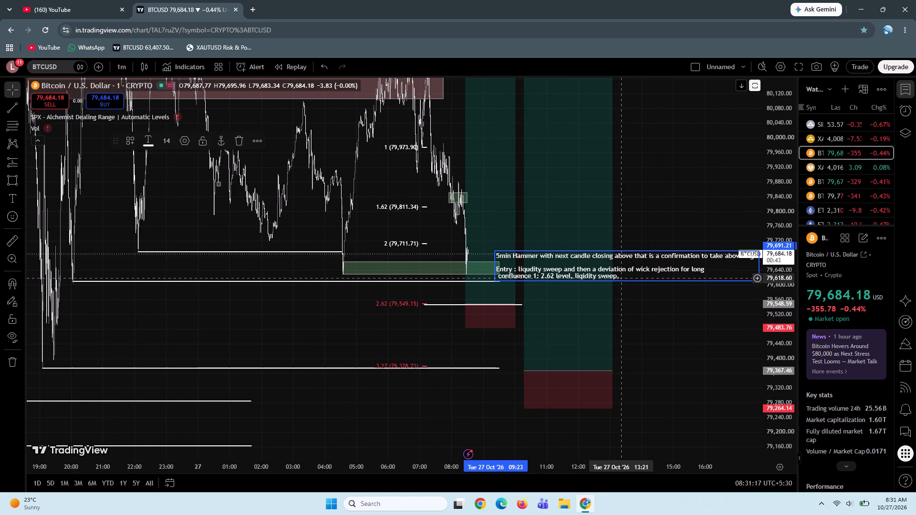
click(630, 274)
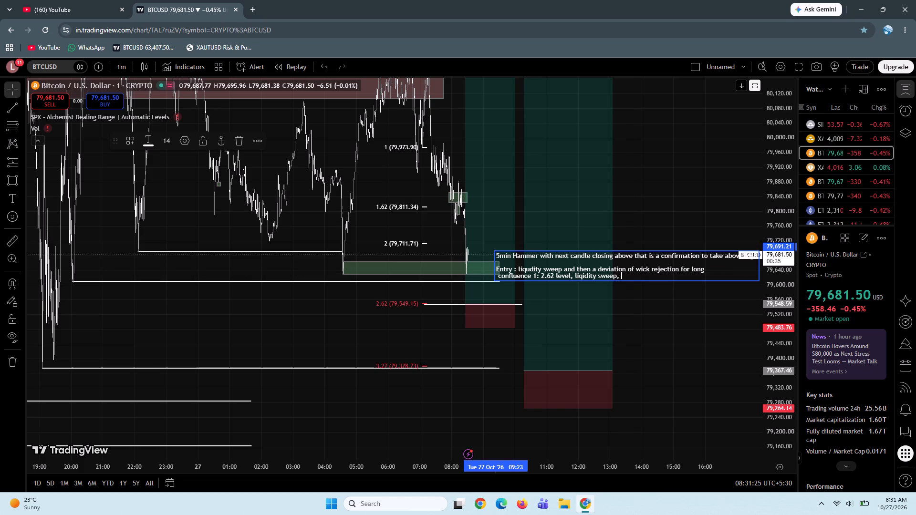
drag(666, 200, 648, 322)
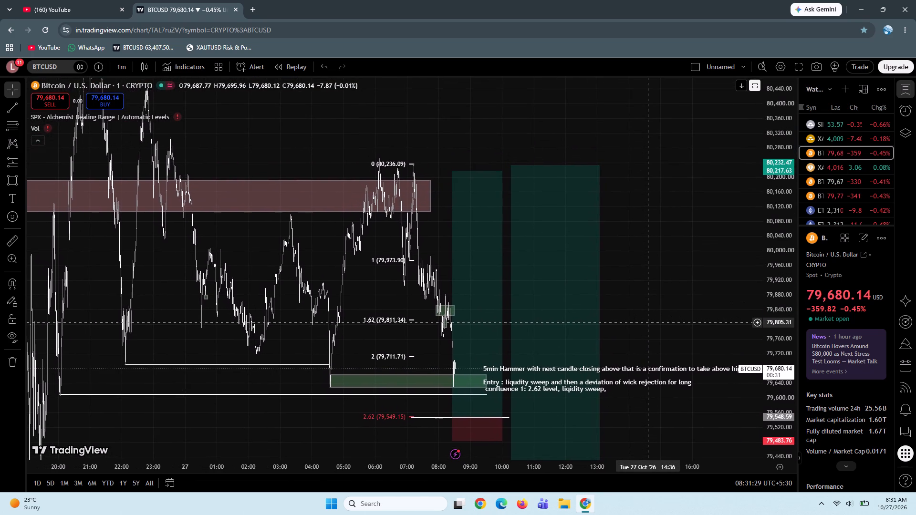
drag(648, 322, 645, 374)
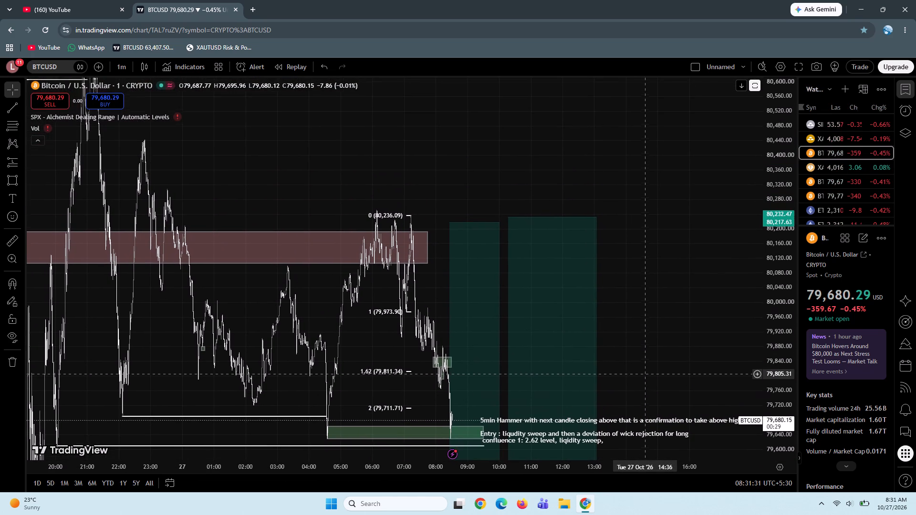
drag(645, 374, 657, 260)
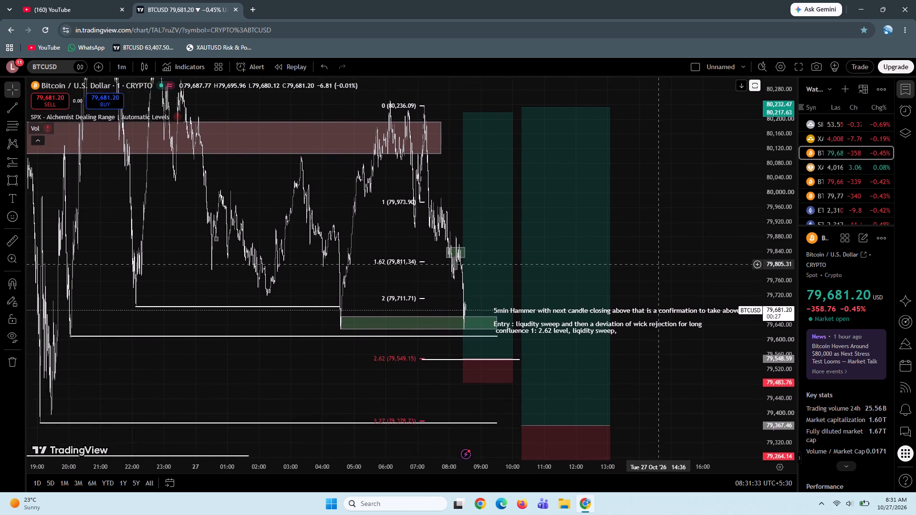
drag(657, 260, 660, 247)
scroll(660, 247, up, 1)
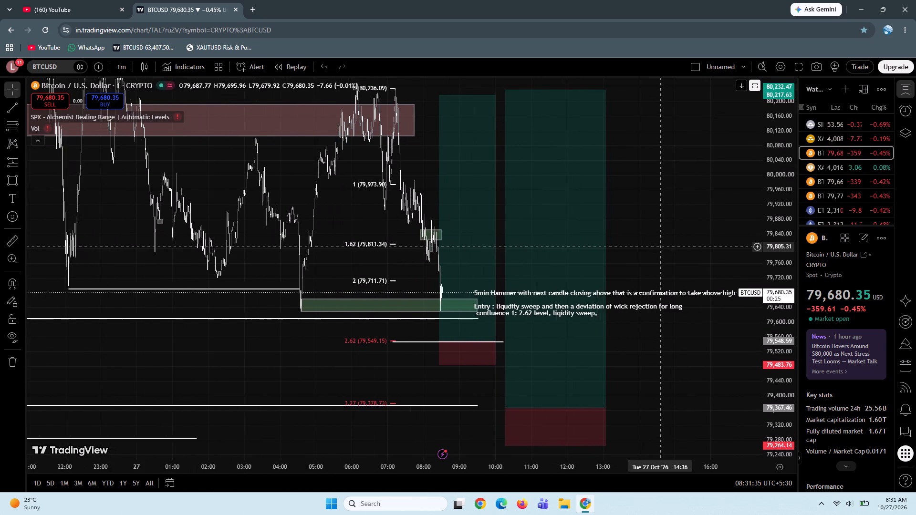
scroll(660, 247, up, 5)
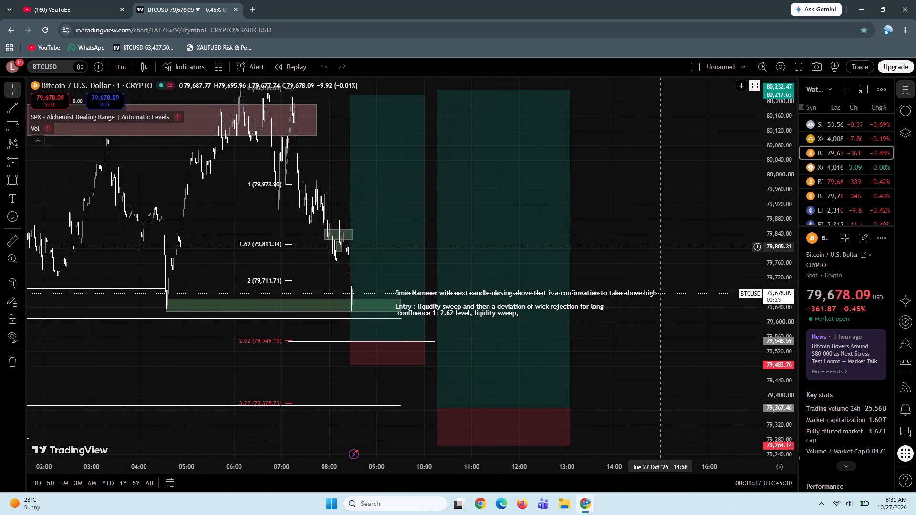
scroll(660, 247, up, 4)
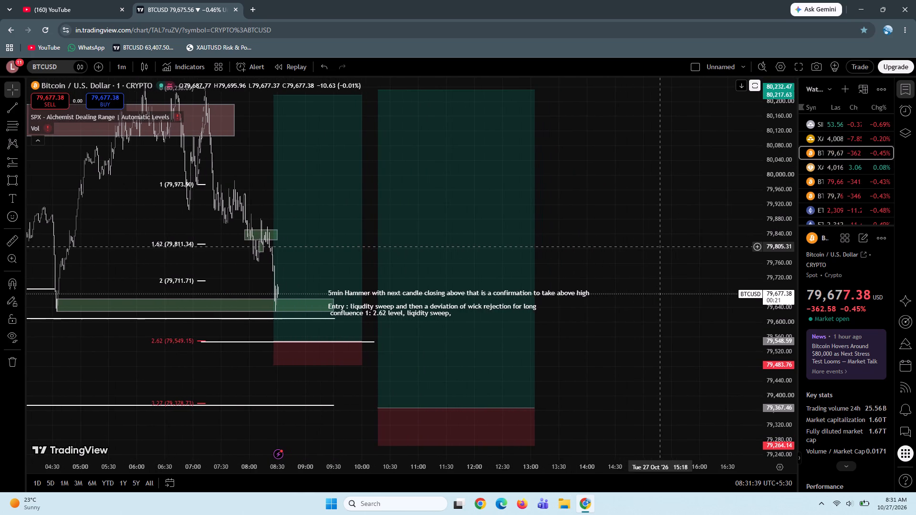
drag(586, 262, 673, 227)
scroll(673, 227, up, 1)
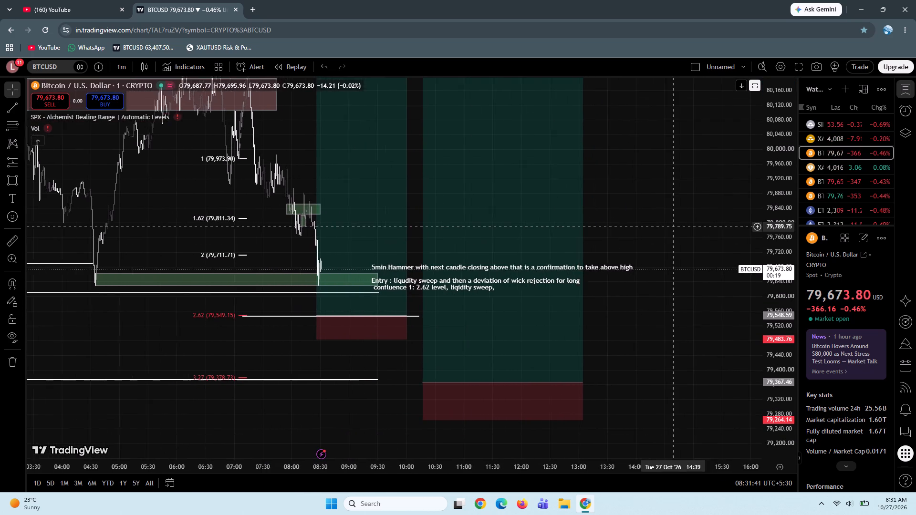
scroll(673, 227, up, 1)
drag(575, 249, 761, 232)
drag(691, 234, 701, 213)
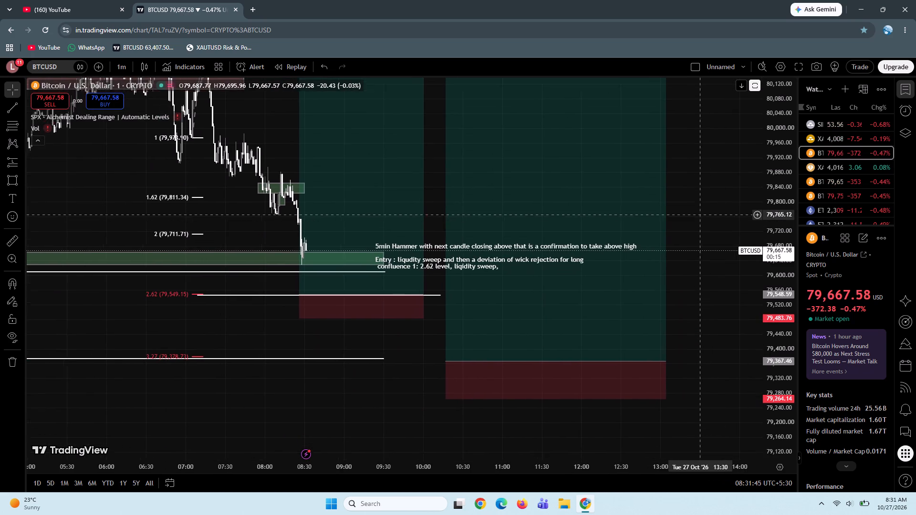
scroll(701, 213, up, 3)
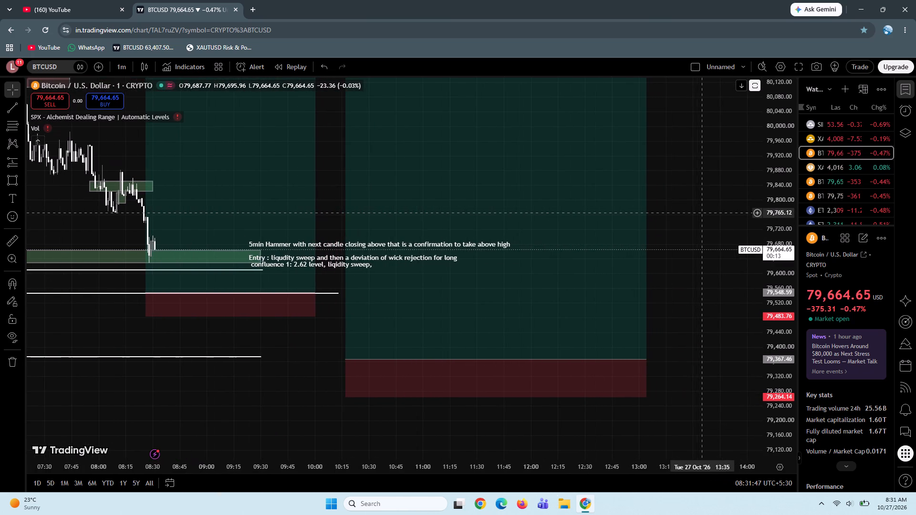
drag(669, 216, 708, 249)
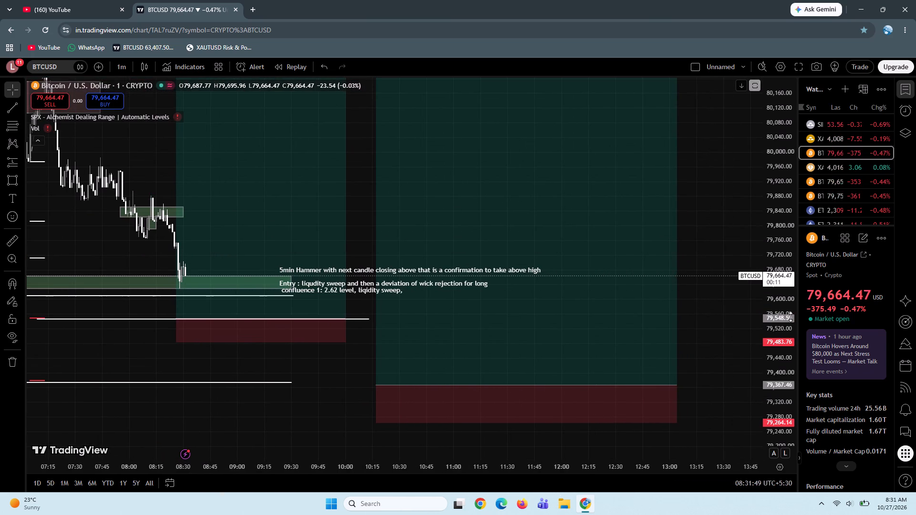
drag(779, 325, 780, 315)
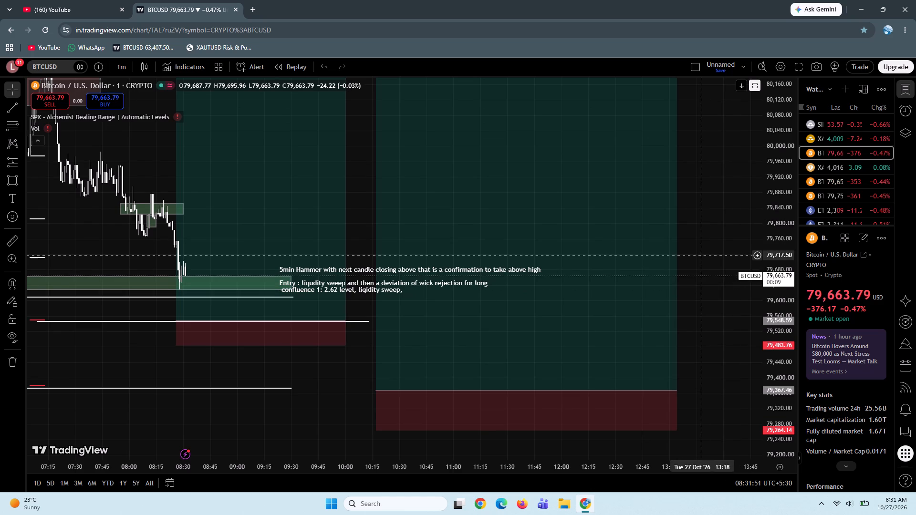
drag(702, 255, 751, 229)
scroll(751, 229, up, 1)
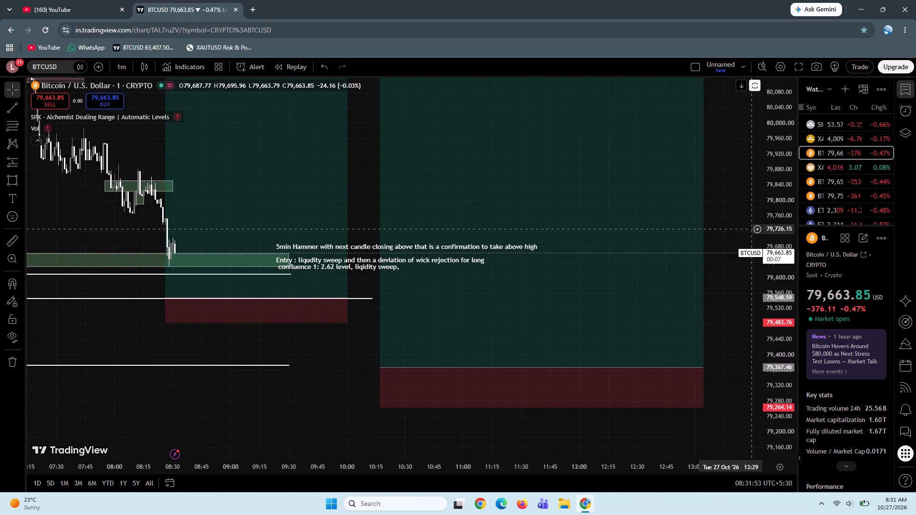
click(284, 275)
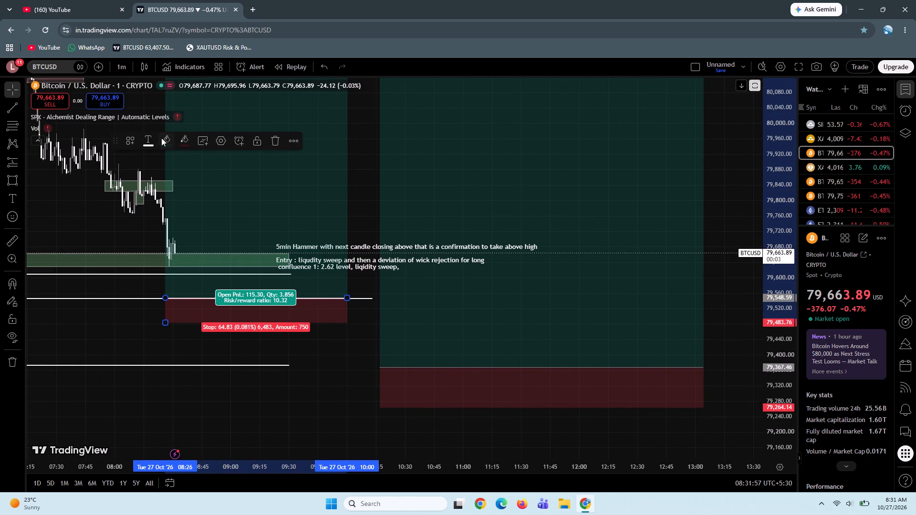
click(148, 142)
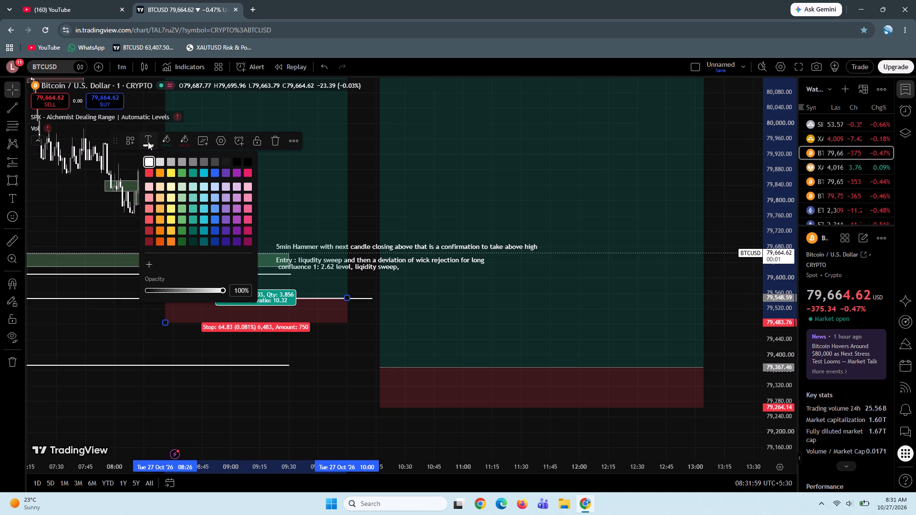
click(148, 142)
Replace the trailing comma of the note's confluence line with a period so it ends "liqidity sweep.".
drag(111, 247, 195, 242)
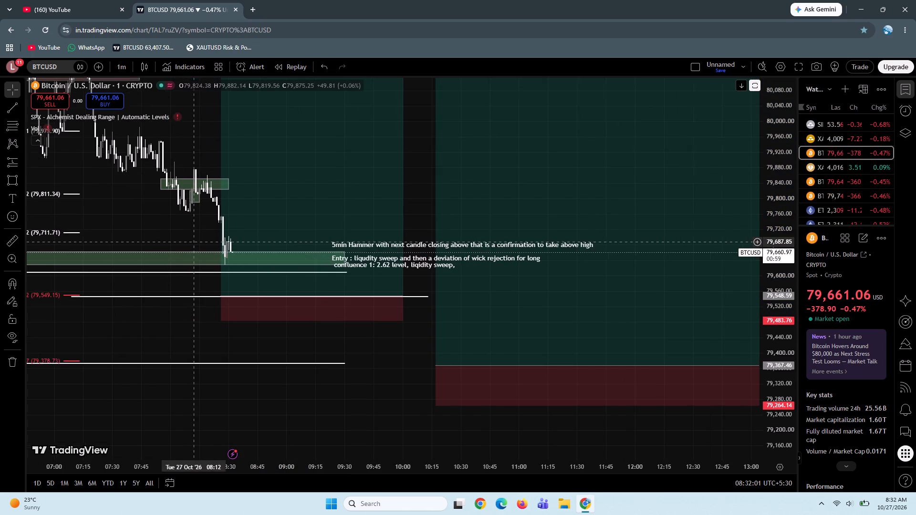
drag(195, 242, 199, 240)
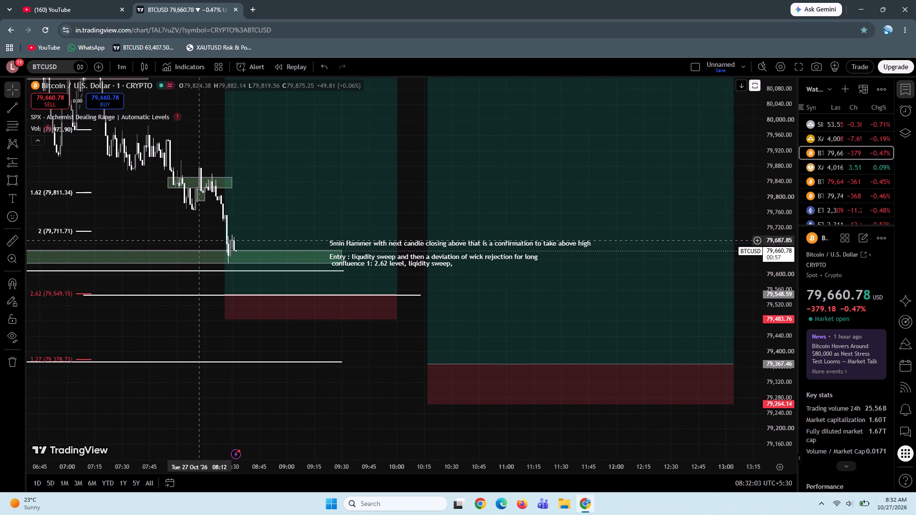
click(436, 266)
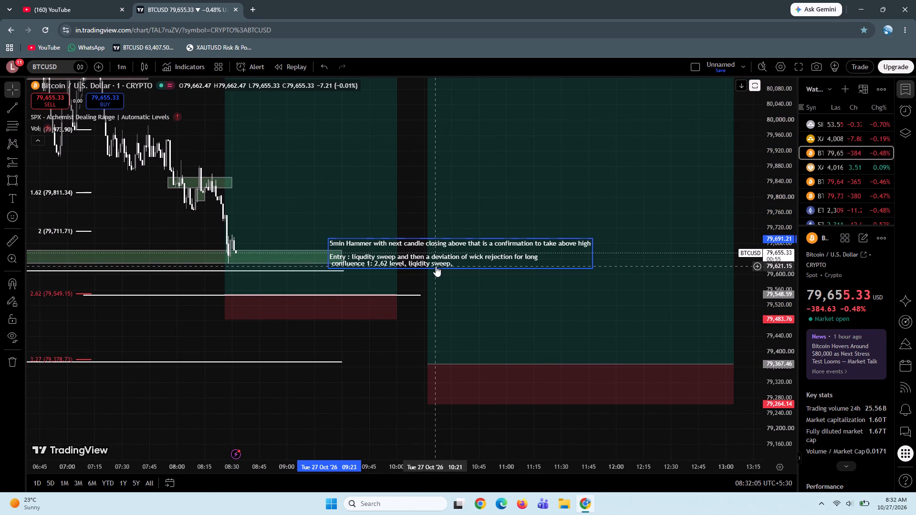
click(465, 265)
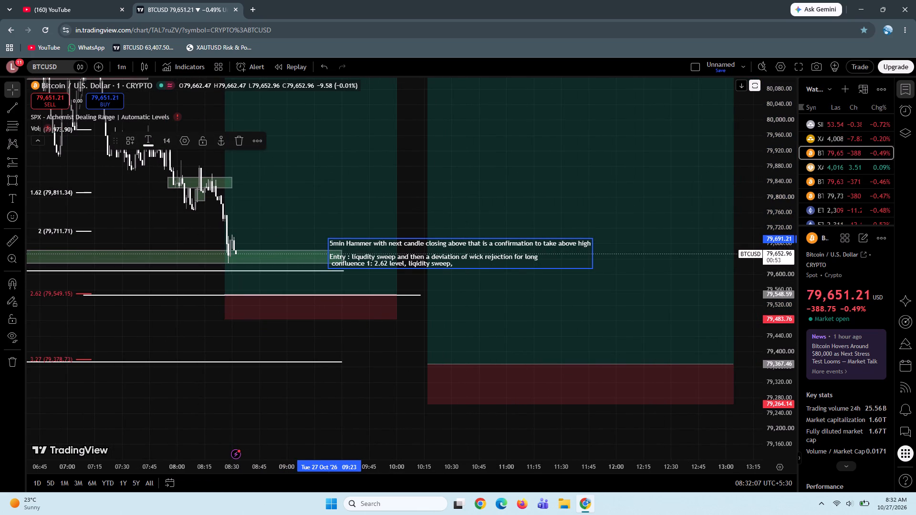
key(BackSpace)
key(BackSpace)
key(period)
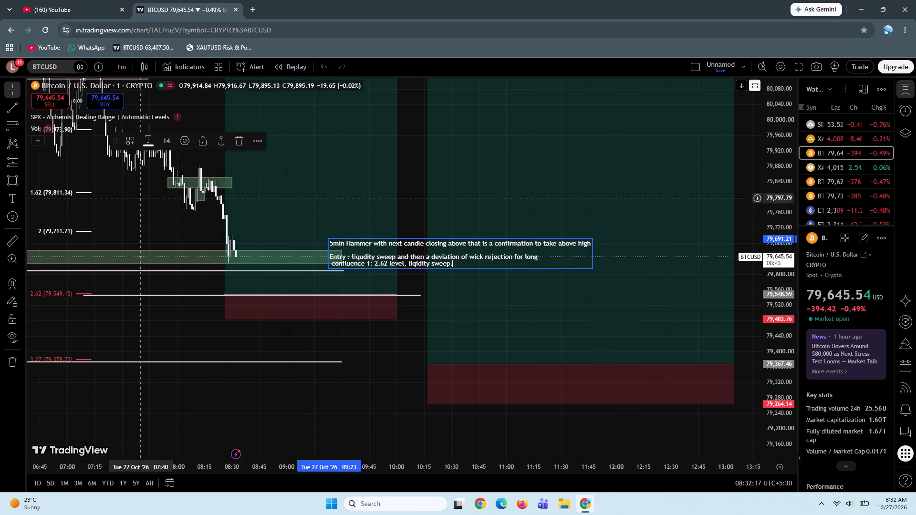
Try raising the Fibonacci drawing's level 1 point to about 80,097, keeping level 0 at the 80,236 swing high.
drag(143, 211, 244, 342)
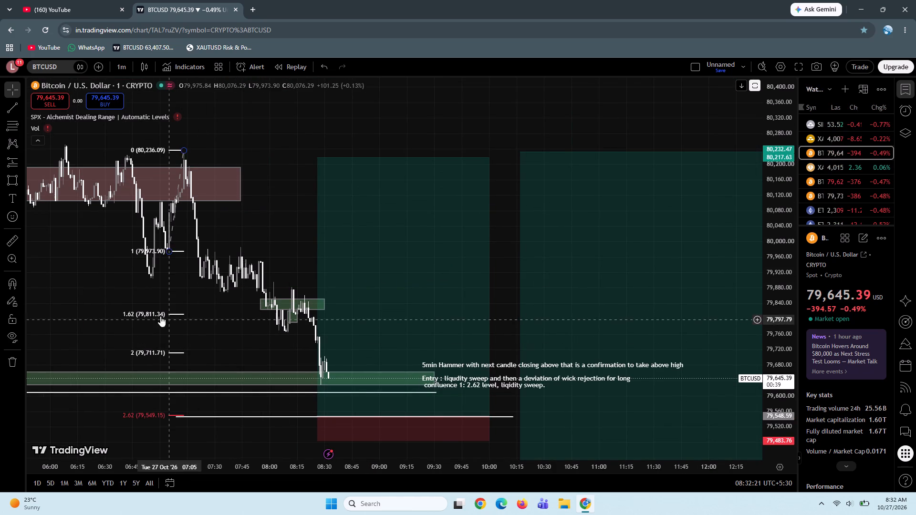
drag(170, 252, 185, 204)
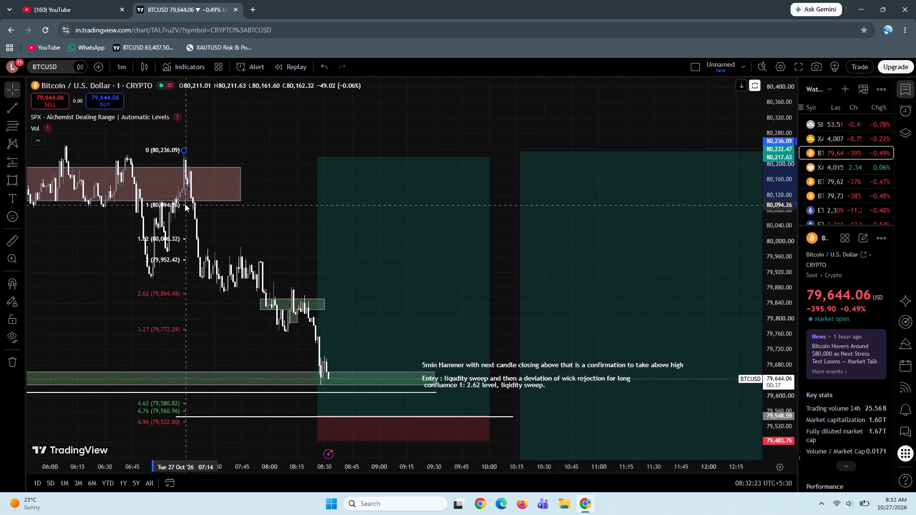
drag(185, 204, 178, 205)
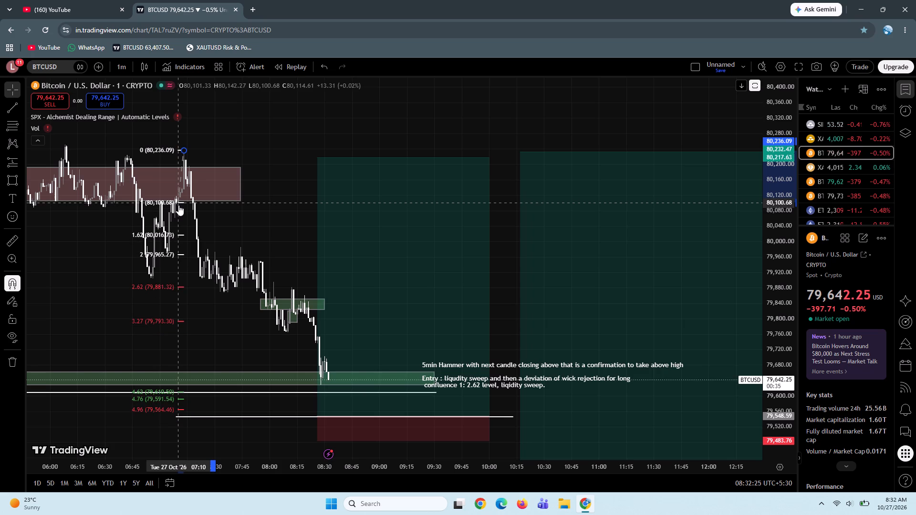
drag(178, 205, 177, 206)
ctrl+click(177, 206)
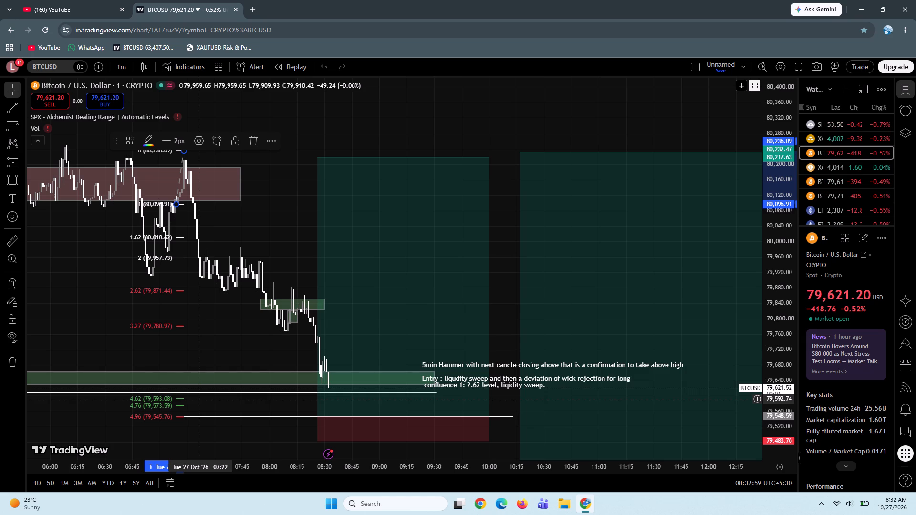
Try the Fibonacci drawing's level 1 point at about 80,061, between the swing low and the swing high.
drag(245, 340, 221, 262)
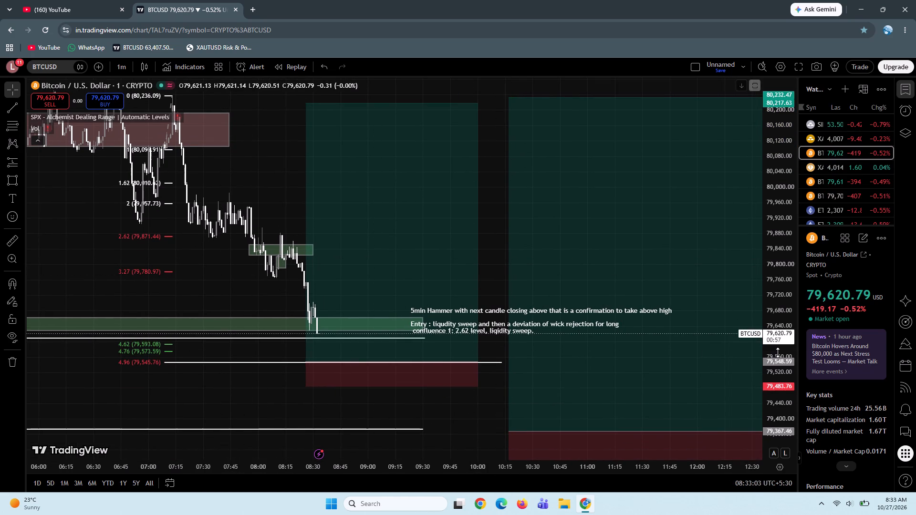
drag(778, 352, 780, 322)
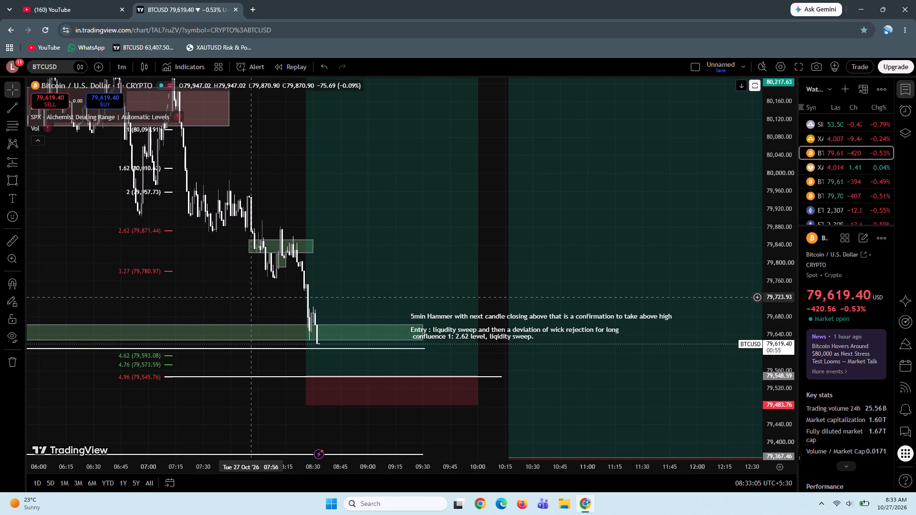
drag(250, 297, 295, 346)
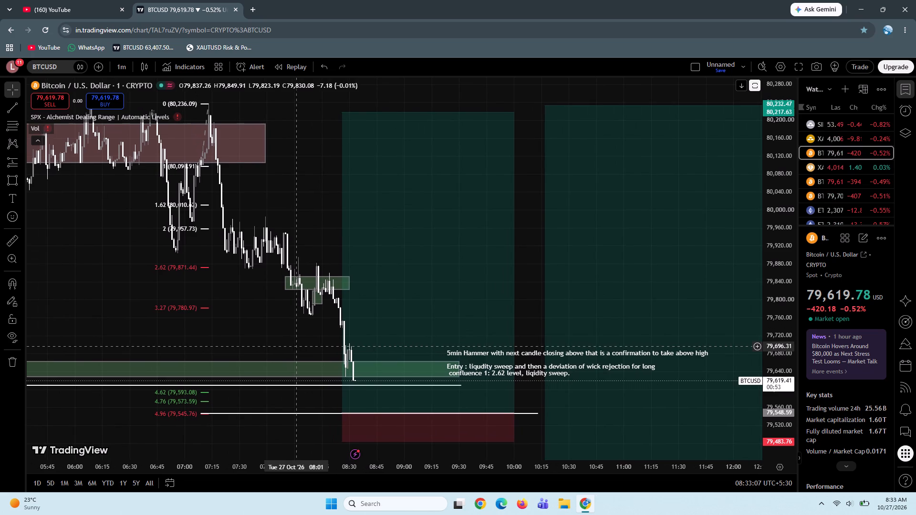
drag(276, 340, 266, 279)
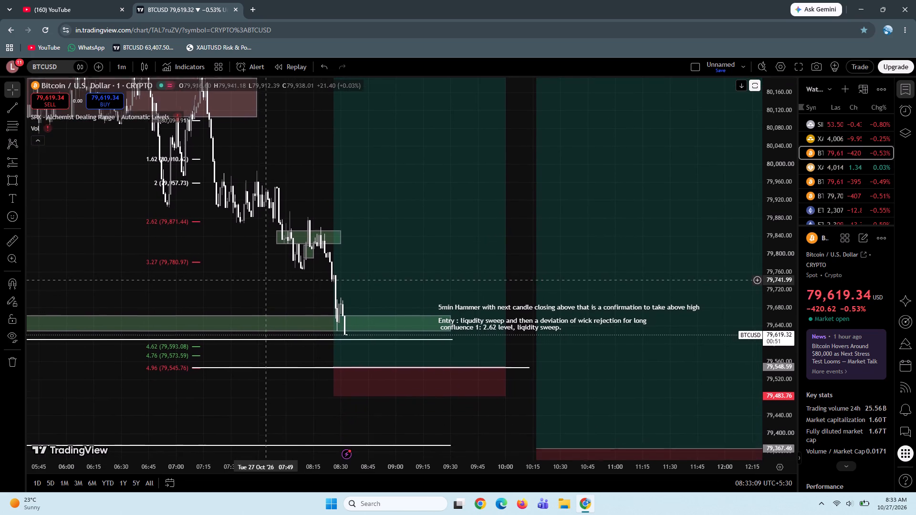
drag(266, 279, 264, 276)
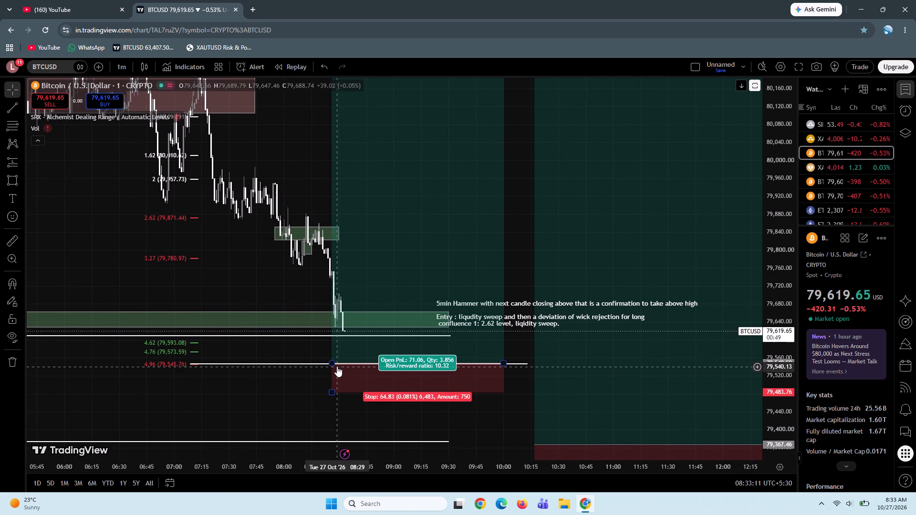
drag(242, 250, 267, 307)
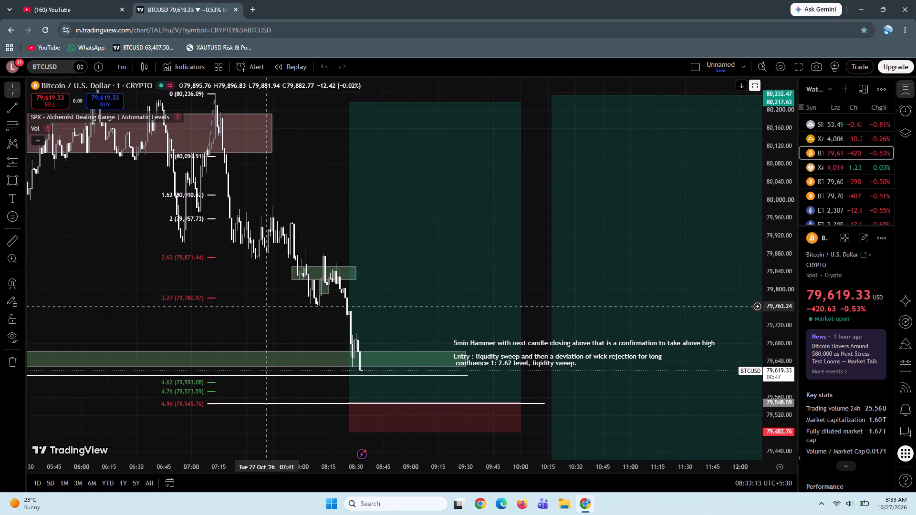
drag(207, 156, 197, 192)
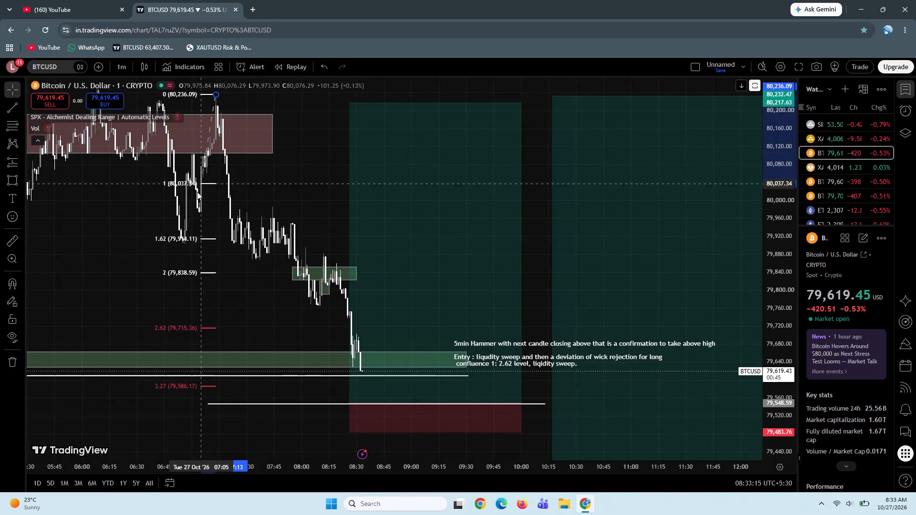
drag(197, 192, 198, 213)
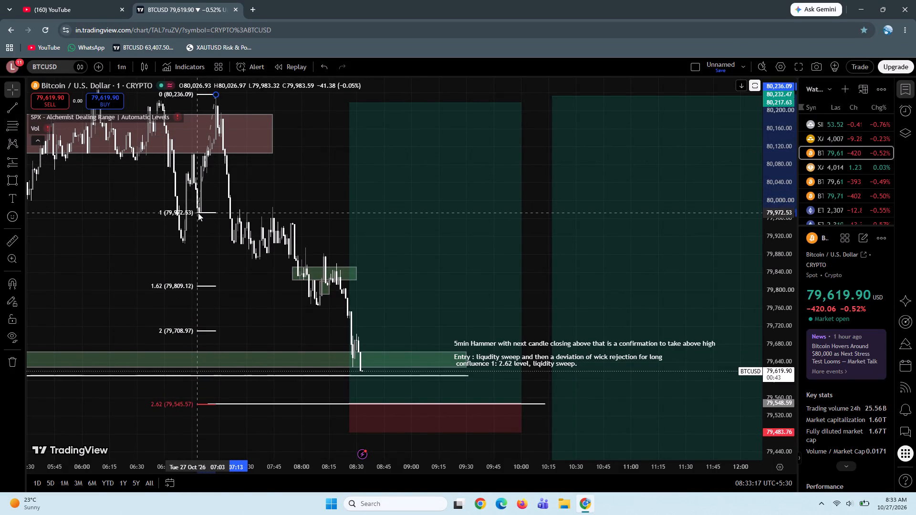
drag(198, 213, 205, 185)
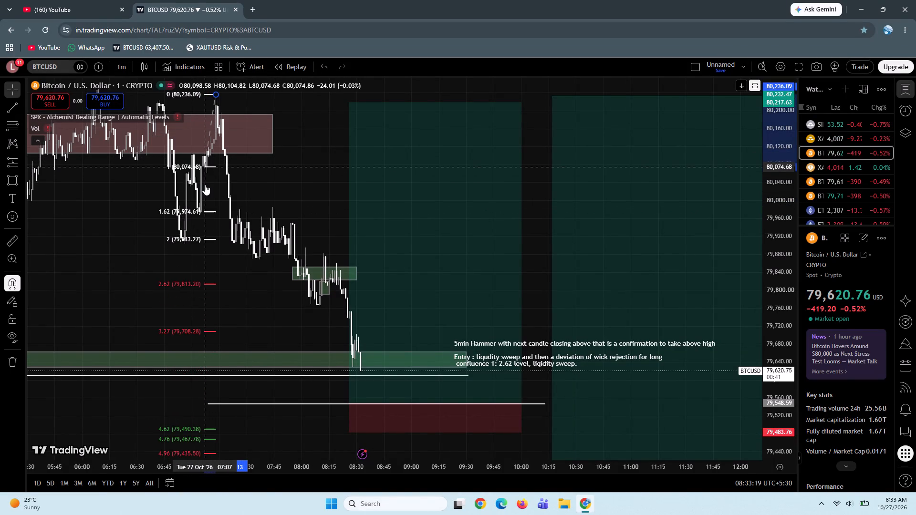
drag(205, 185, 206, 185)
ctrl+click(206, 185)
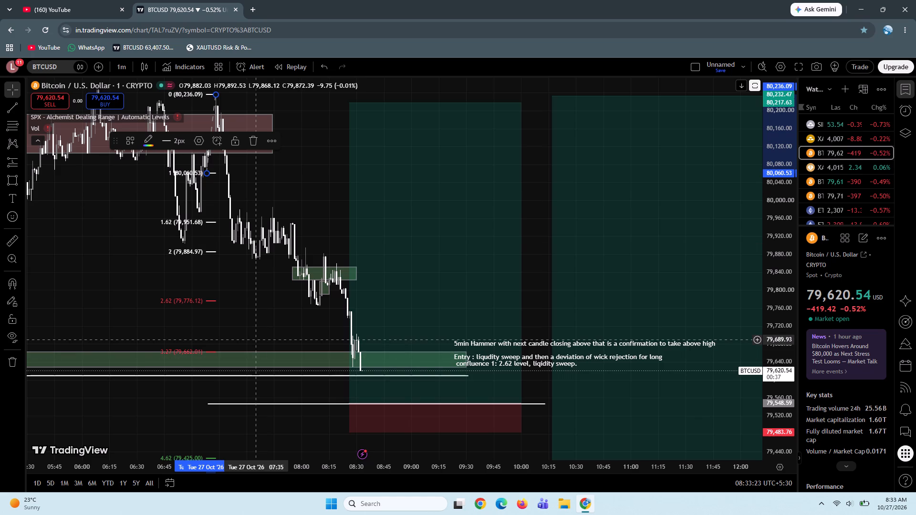
Place the Fibonacci drawing's level 1 point on the swing low near 07:04, at about 79,975.
drag(255, 340, 261, 312)
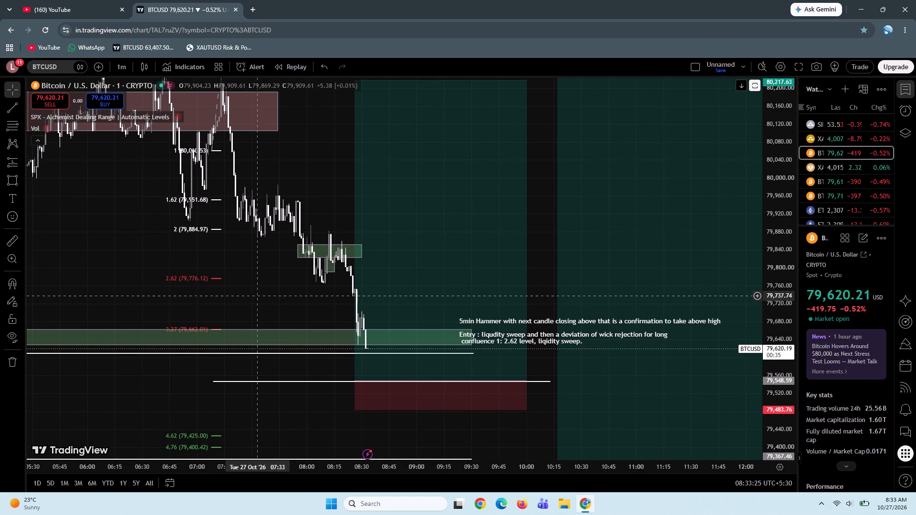
drag(258, 295, 256, 356)
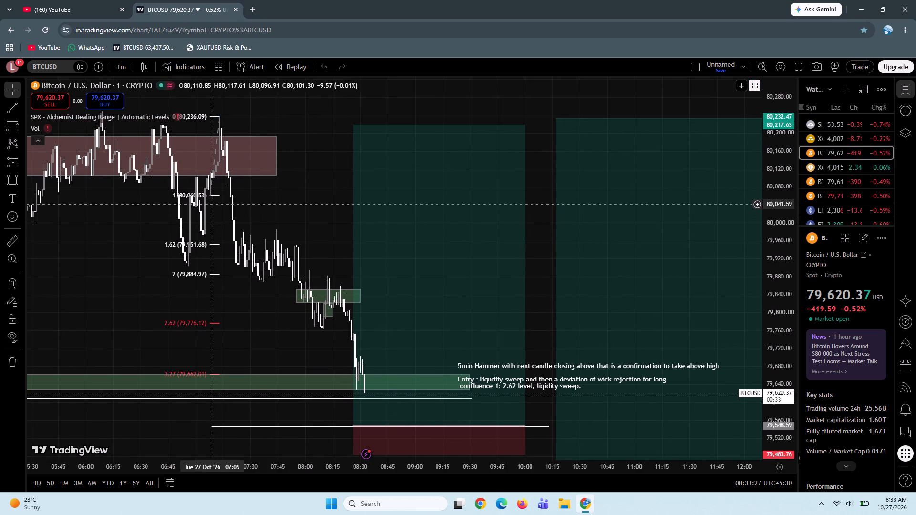
drag(212, 197, 203, 247)
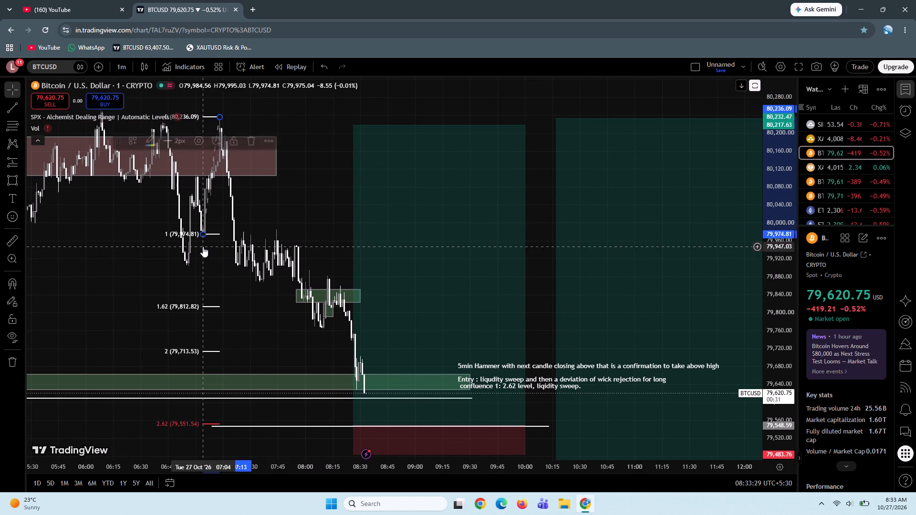
ctrl+click(203, 247)
click(256, 320)
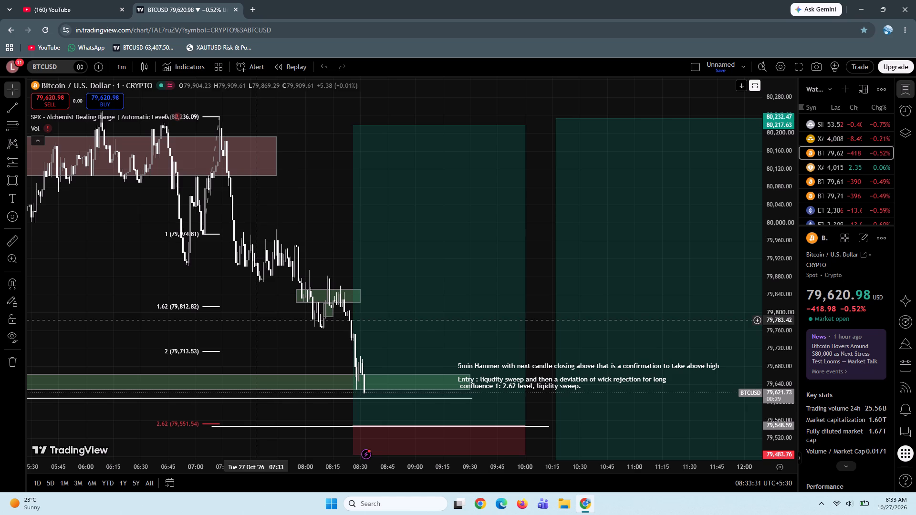
Move the white horizontal line beside the 2.62 Fibonacci level onto that level, at about 79,552.
drag(295, 336, 295, 201)
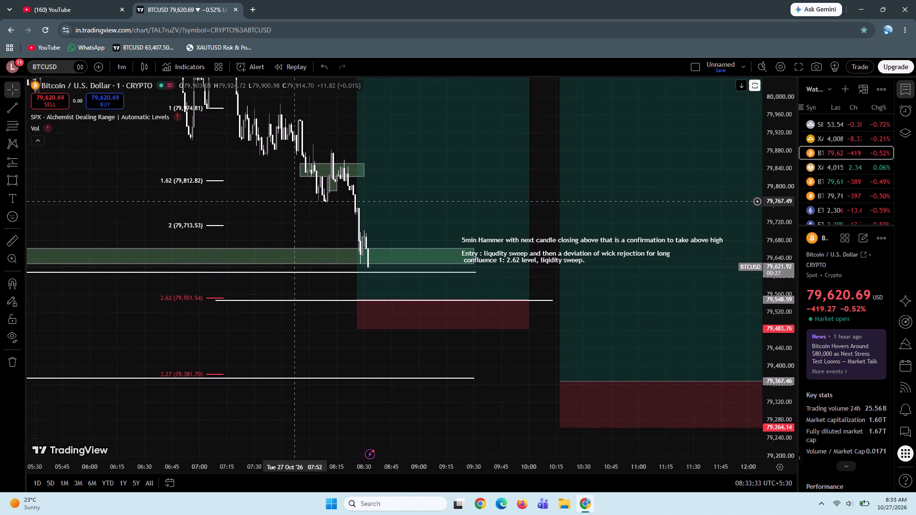
drag(295, 201, 293, 199)
click(269, 298)
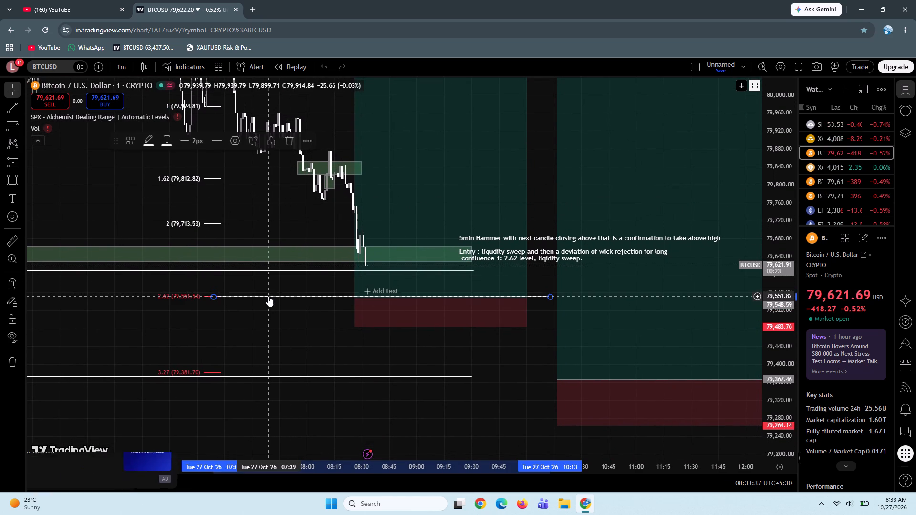
click(277, 322)
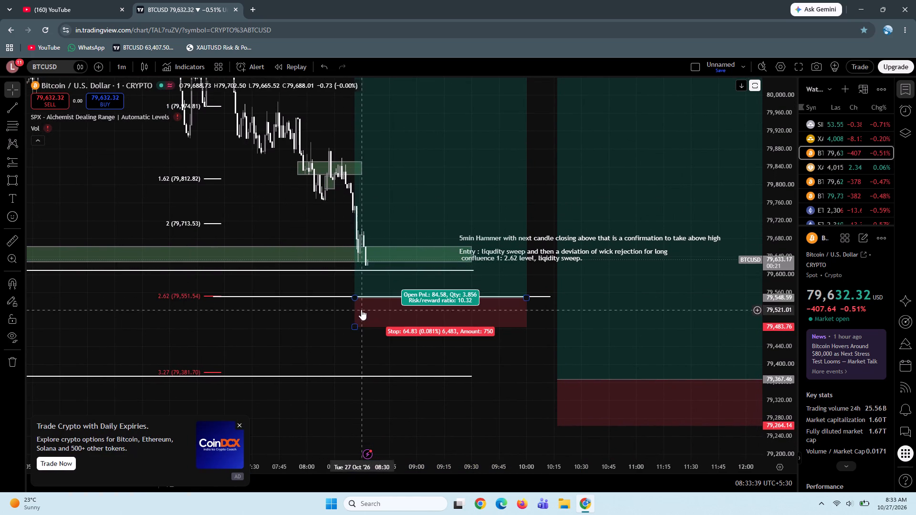
Move the first long position's entry onto the white line at the 2.62 level, at 79,551.82.
click(354, 299)
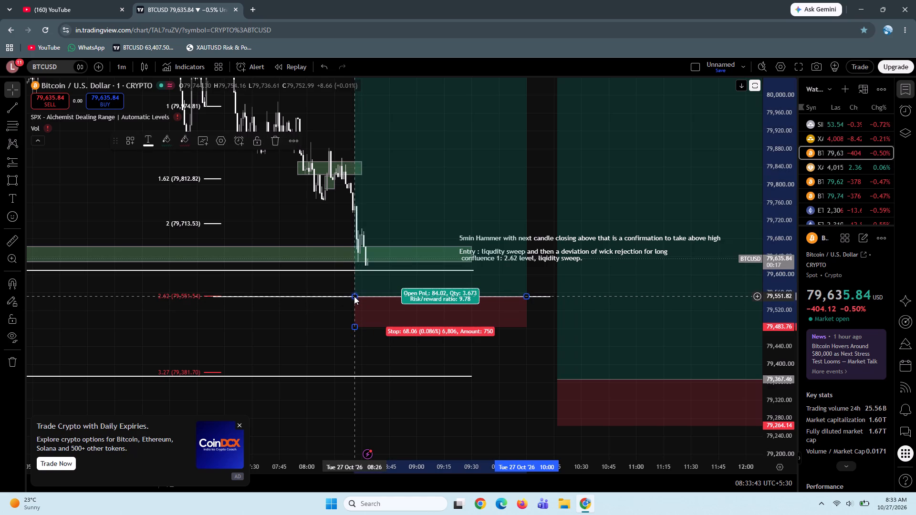
Close the advertisement and examine the latest candles against the green zone and the first long position.
drag(338, 286, 312, 287)
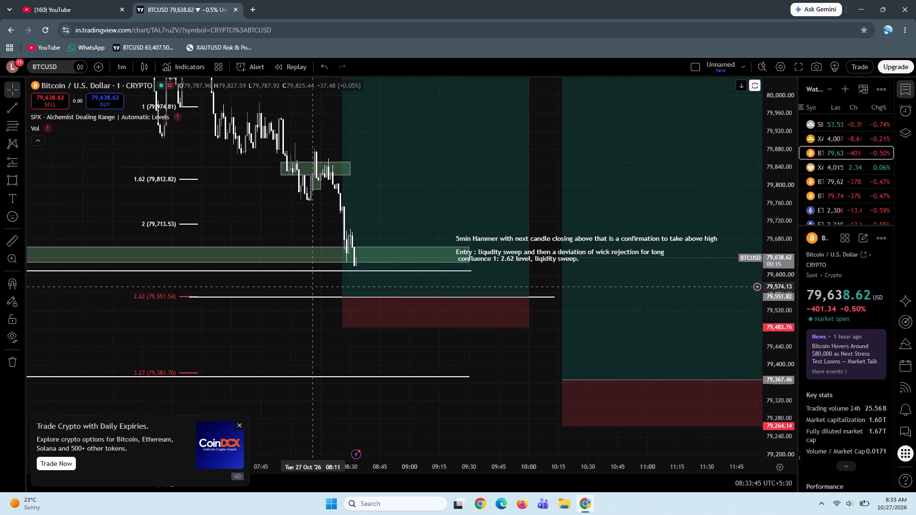
scroll(312, 287, up, 3)
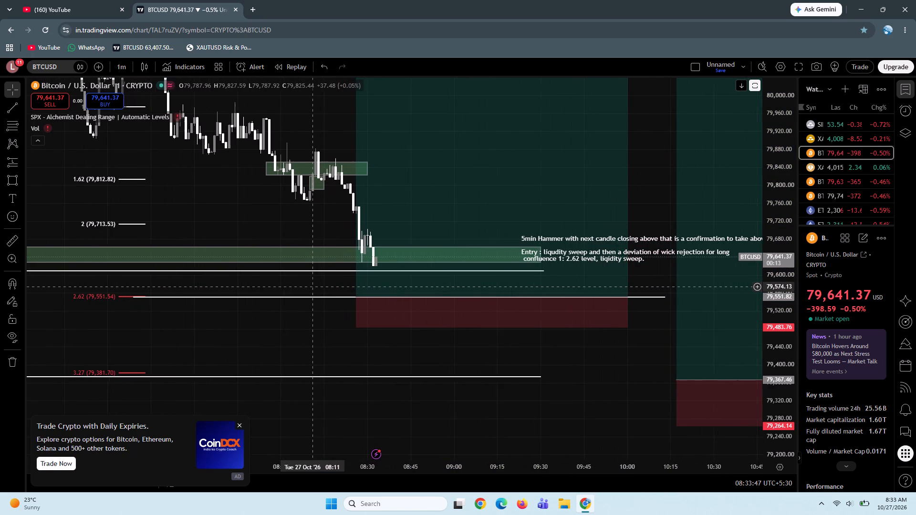
drag(314, 220, 251, 222)
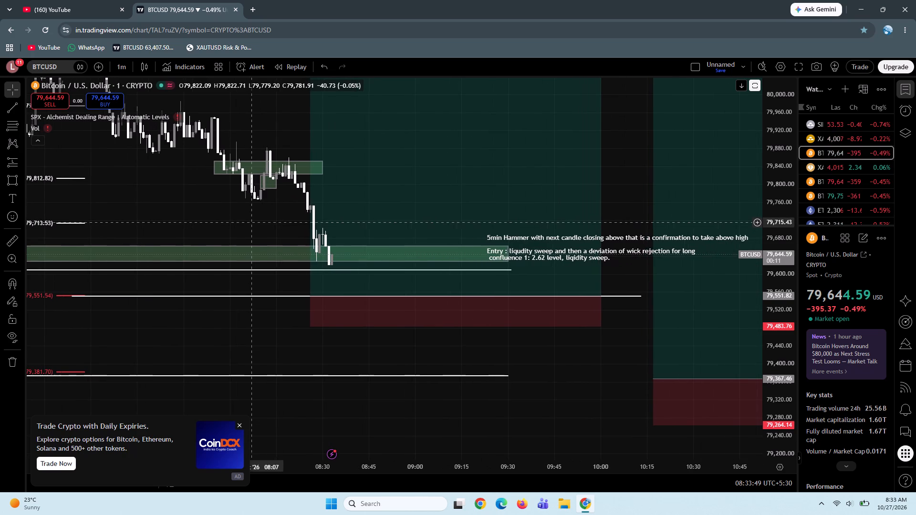
click(239, 424)
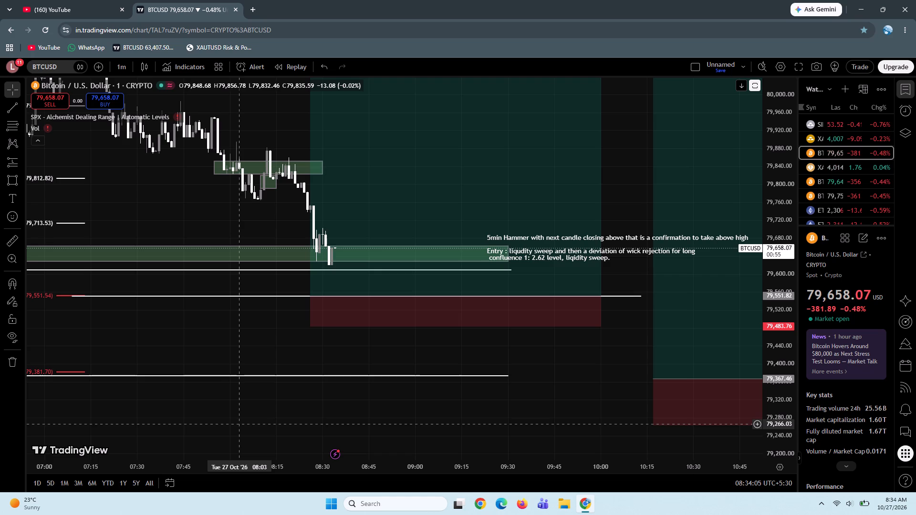
drag(183, 310, 338, 381)
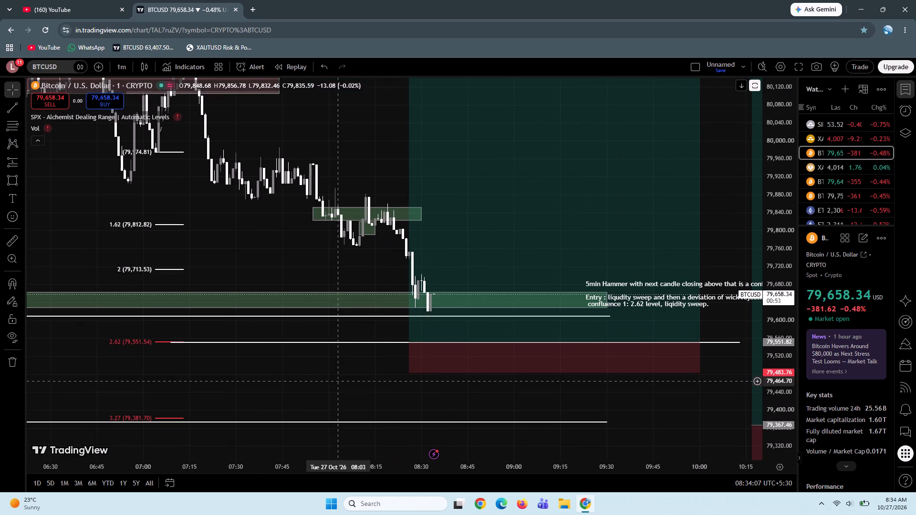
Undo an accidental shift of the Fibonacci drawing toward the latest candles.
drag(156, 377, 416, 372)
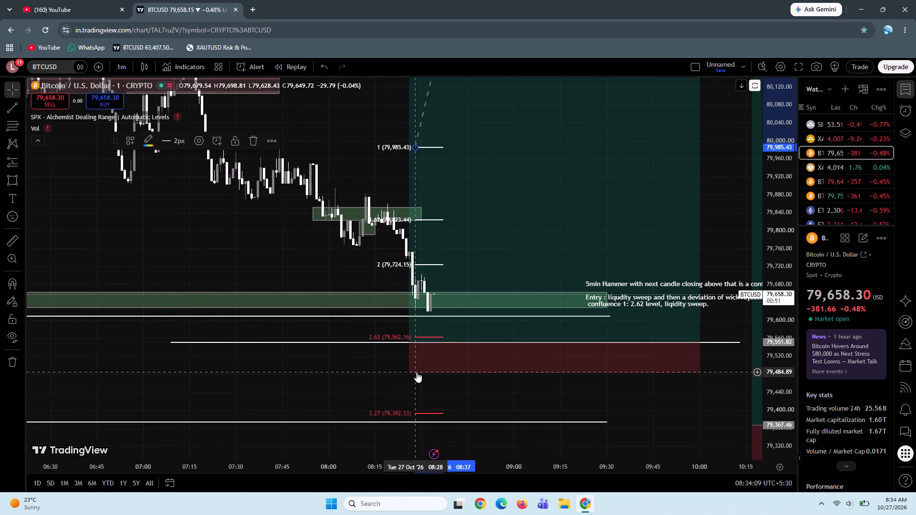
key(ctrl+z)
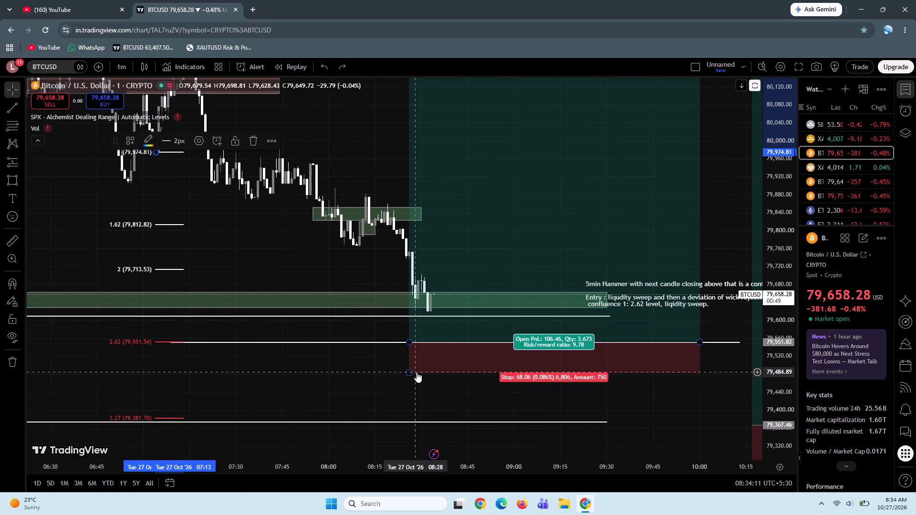
Examine price from the earlier swing low near 04:30 to the latest candles against the zones and Fibonacci levels.
drag(208, 381, 445, 397)
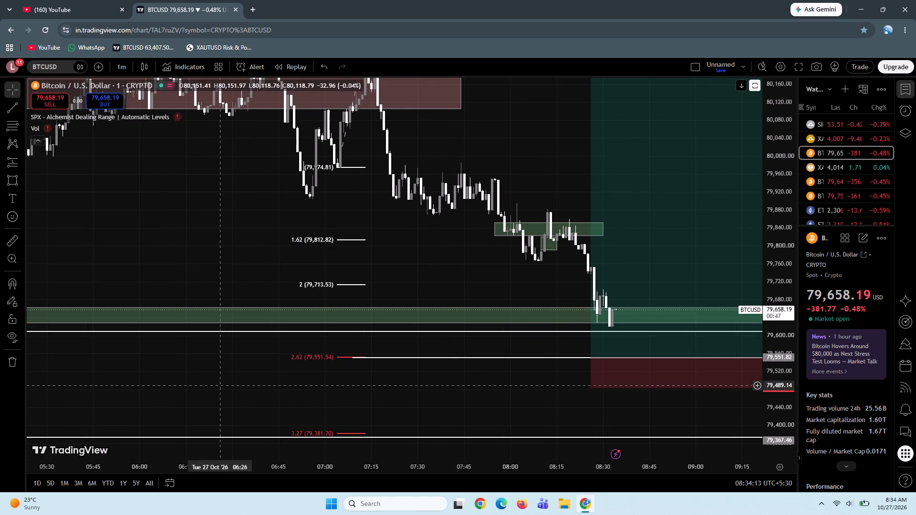
drag(173, 393, 604, 409)
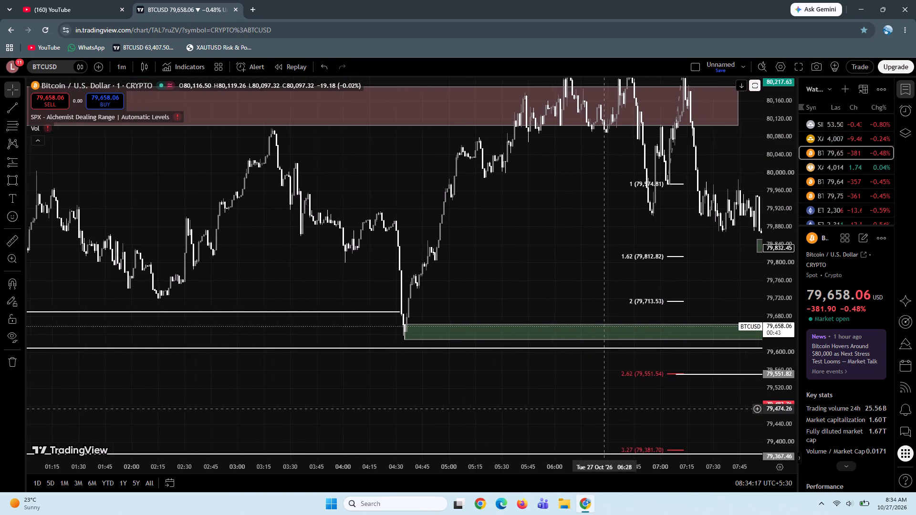
drag(508, 400, 425, 411)
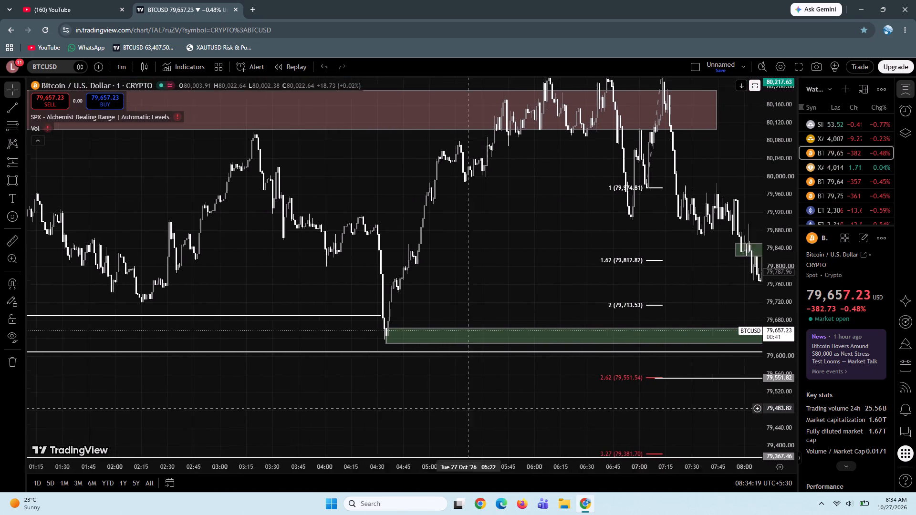
drag(425, 411, 343, 409)
drag(386, 401, 217, 397)
drag(458, 405, 386, 382)
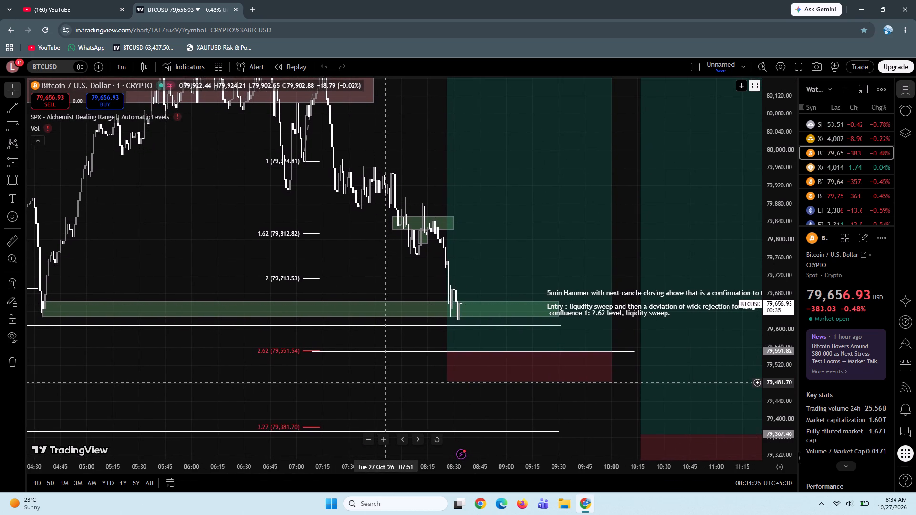
drag(386, 382, 415, 376)
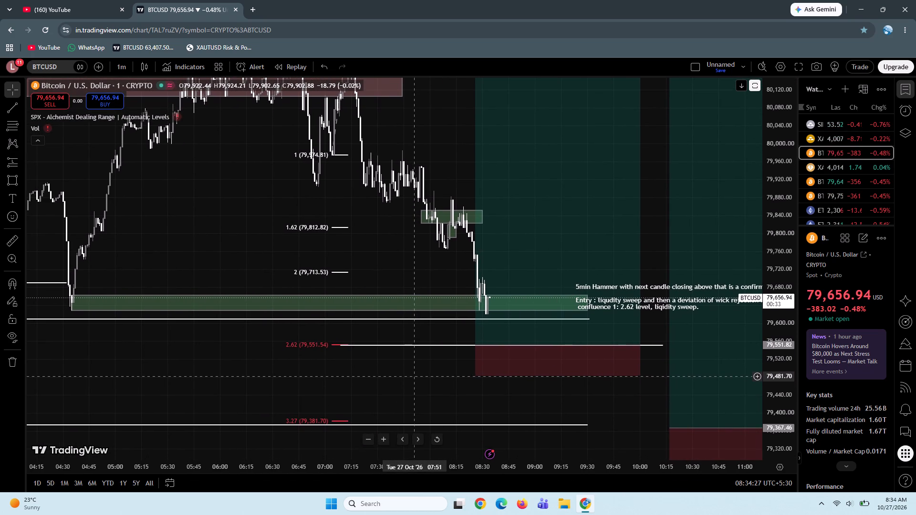
drag(415, 376, 417, 378)
drag(417, 378, 315, 364)
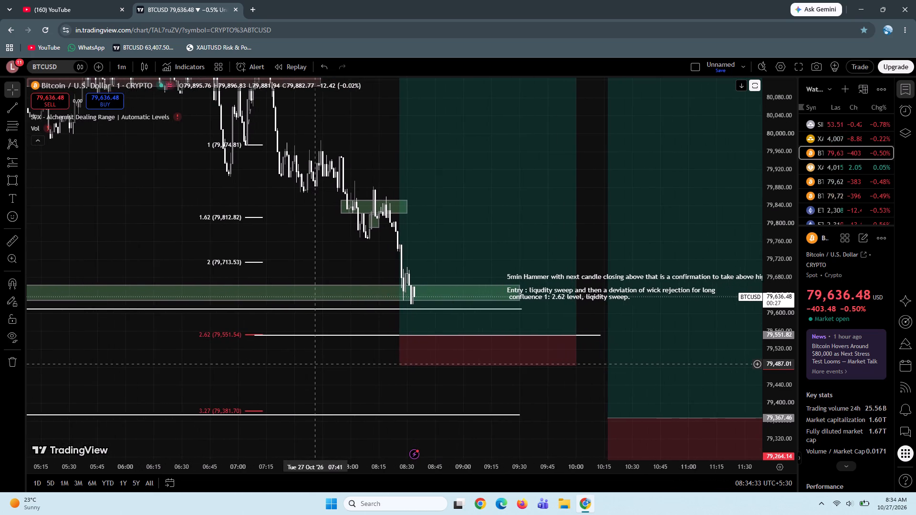
Examine the latest one-minute candles against the green zone, the white lines and the two long positions.
scroll(315, 364, up, 2)
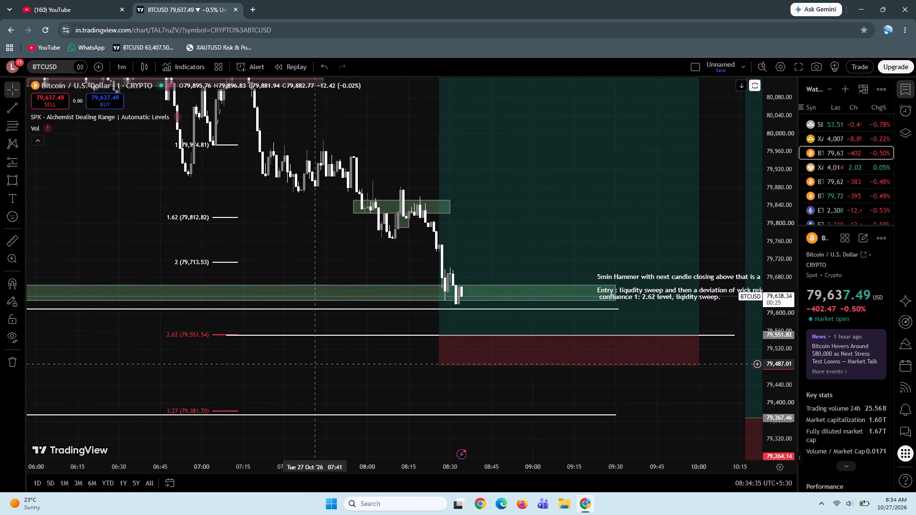
drag(363, 354, 229, 345)
drag(250, 376, 212, 373)
scroll(212, 373, up, 1)
drag(244, 360, 193, 359)
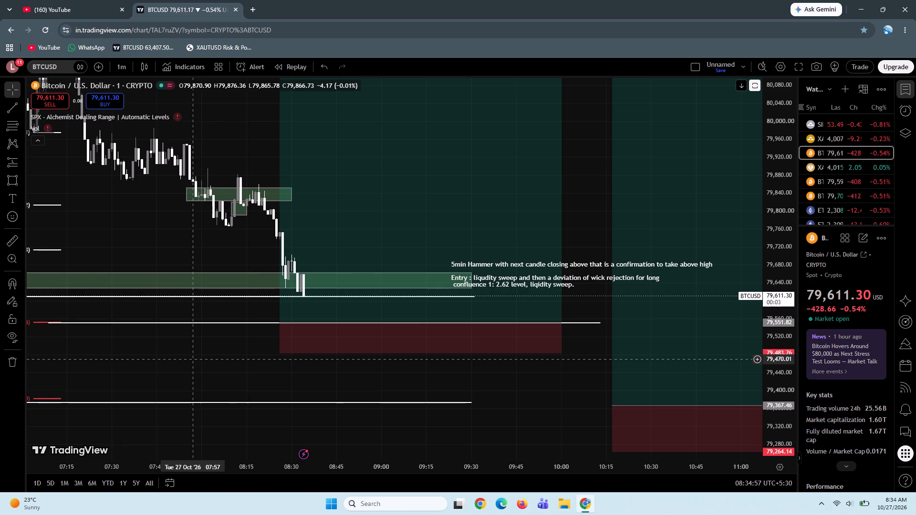
drag(579, 212, 472, 211)
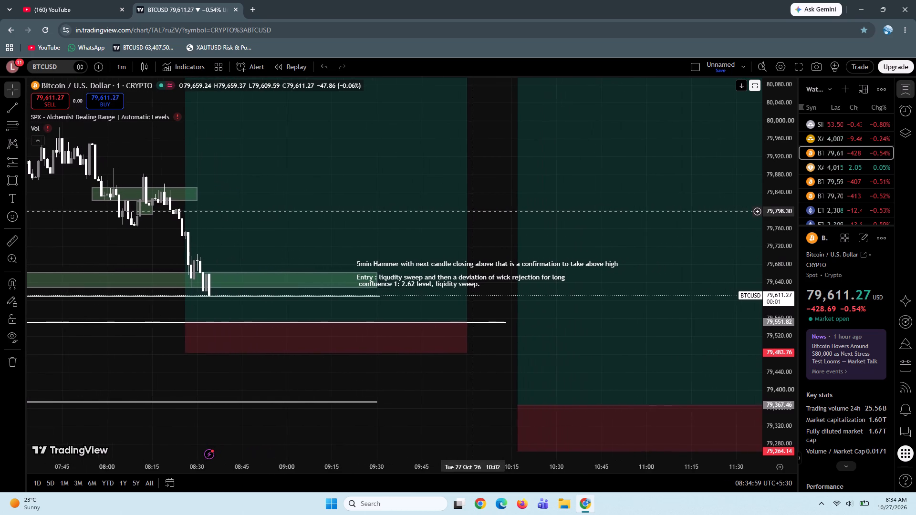
Measure the price distance from the white line below the green zone to just under the first long position's stop.
click(10, 243)
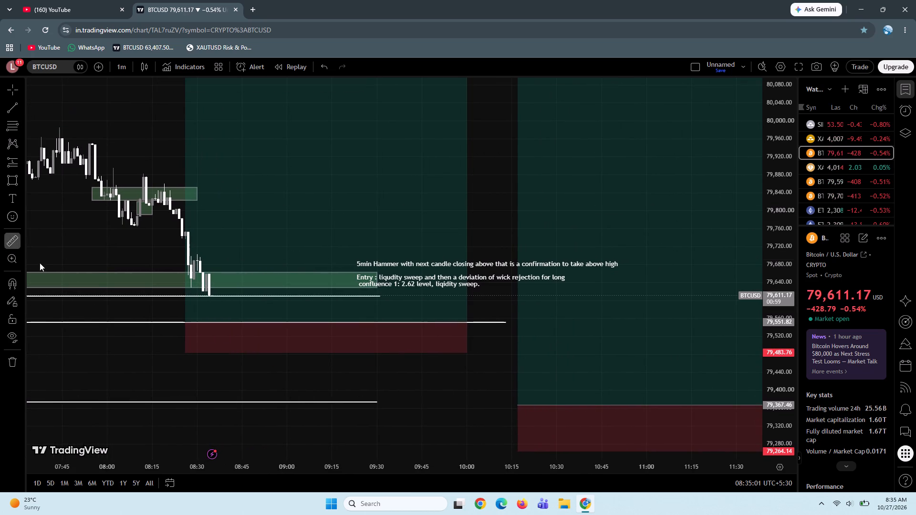
click(155, 297)
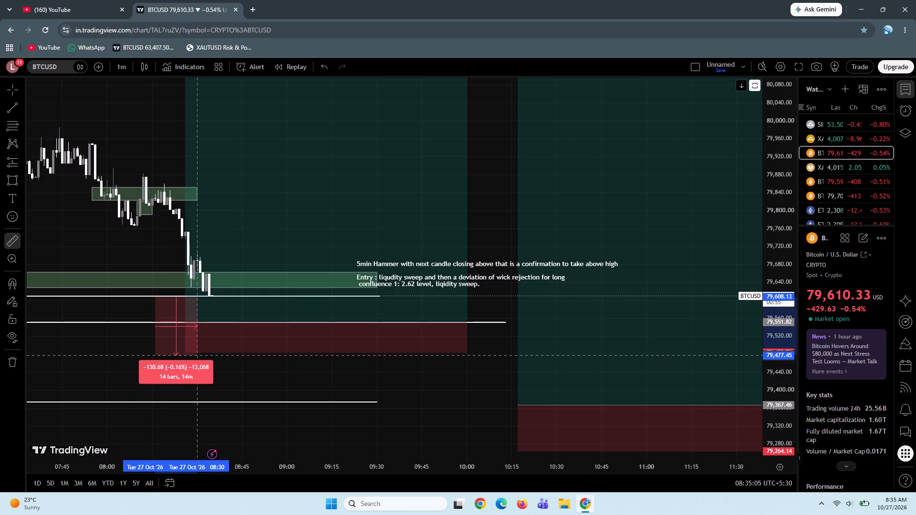
click(196, 355)
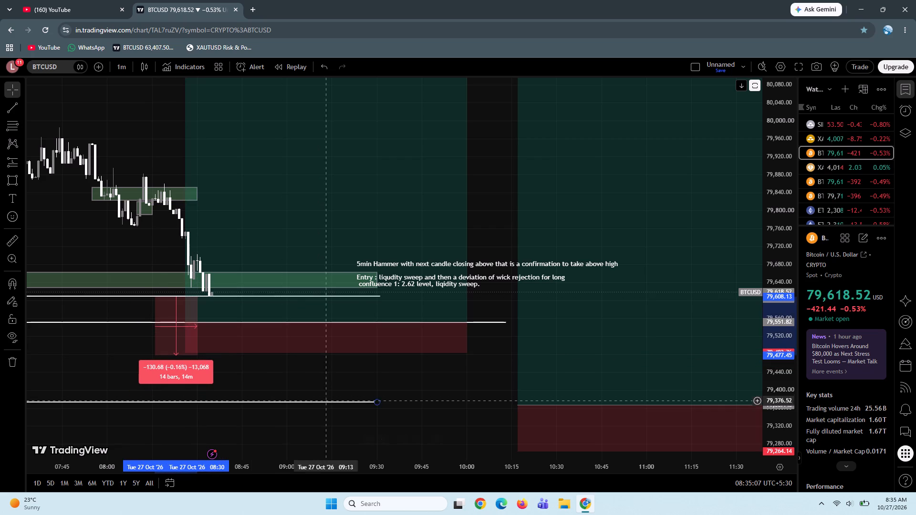
drag(350, 381, 297, 381)
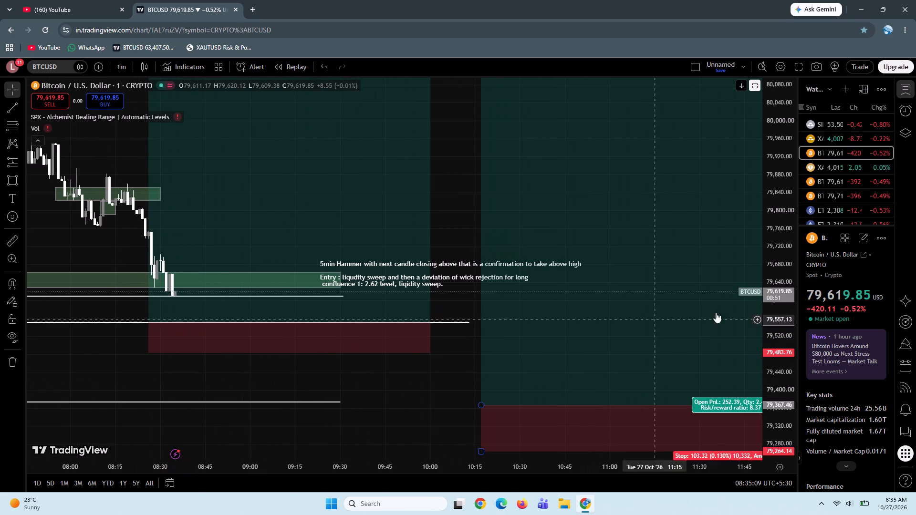
Switch the chart to the 5-minute interval and examine the drop into the green zone against both long positions.
drag(777, 326, 784, 214)
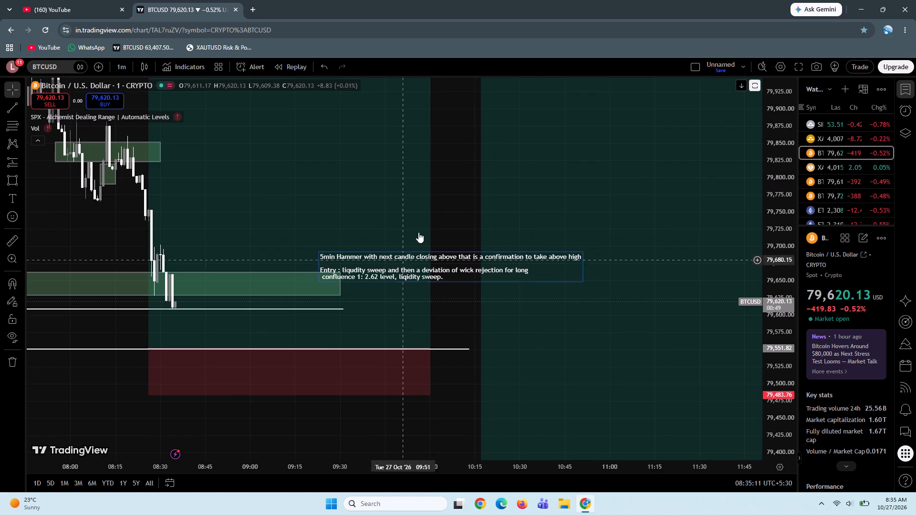
click(446, 219)
drag(446, 219, 453, 180)
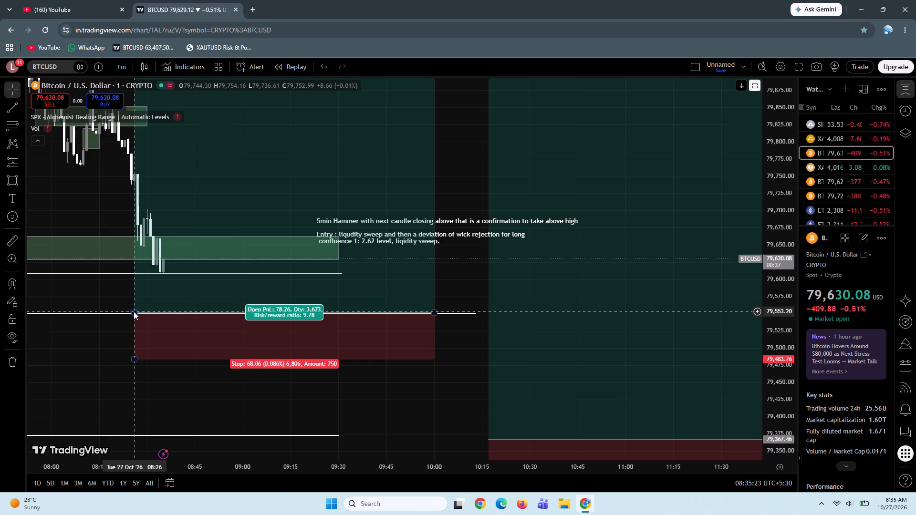
click(123, 67)
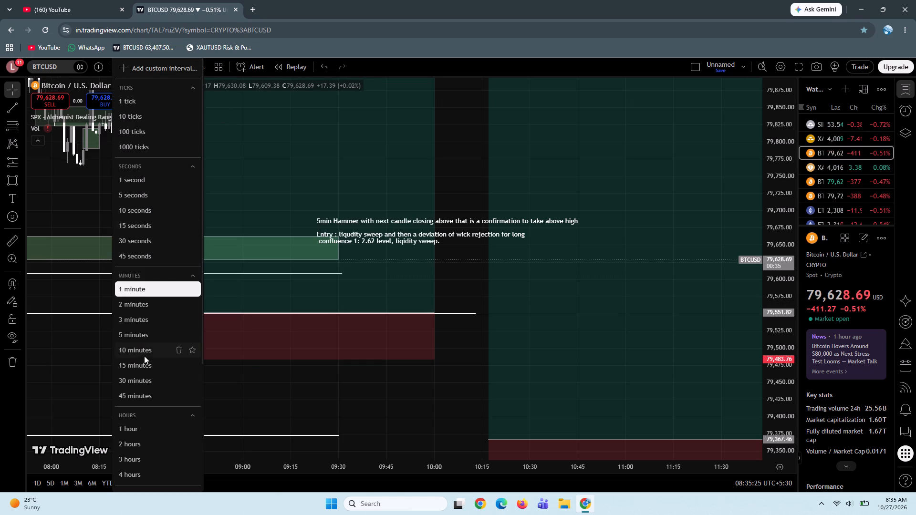
click(129, 333)
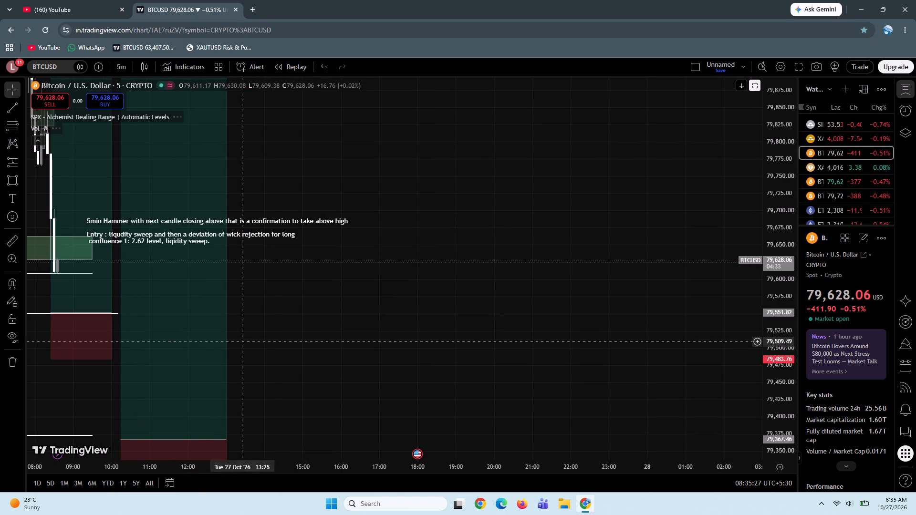
drag(300, 339, 524, 309)
drag(524, 309, 688, 320)
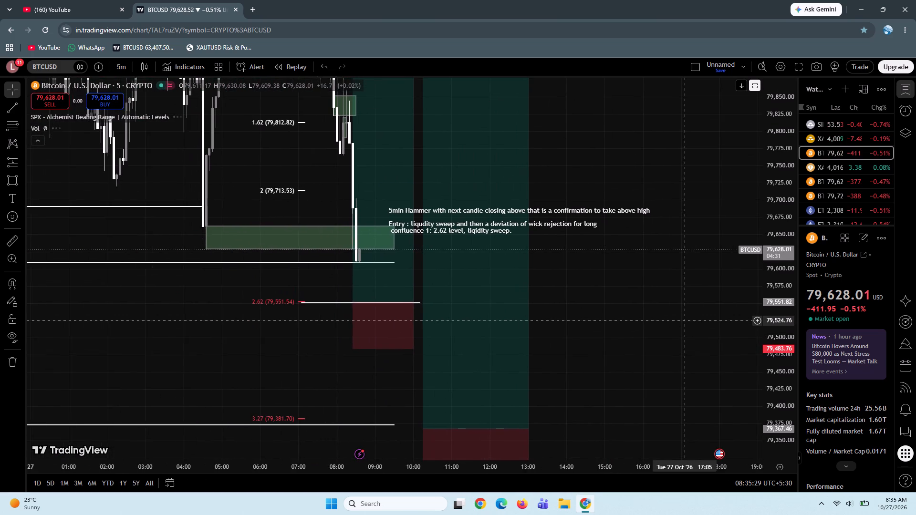
drag(688, 320, 688, 320)
scroll(688, 320, up, 1)
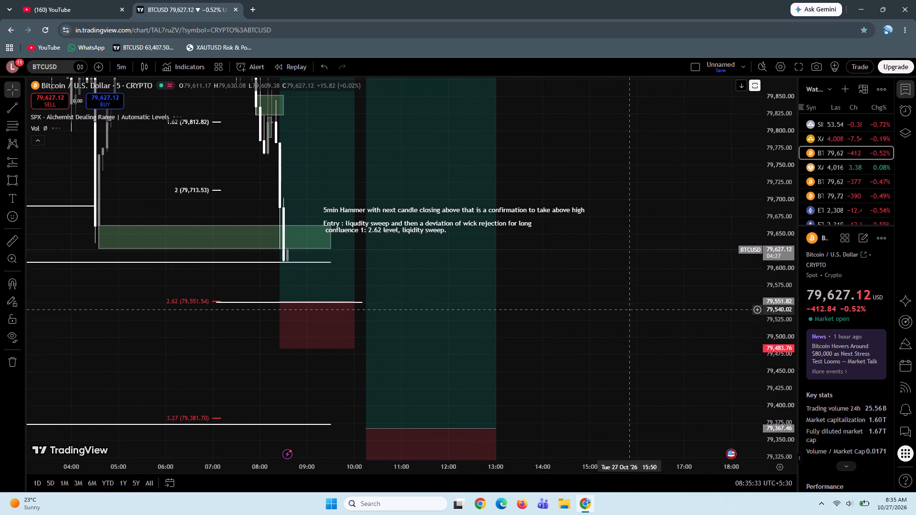
Delete the upper green zone spanning 79,823.25 to 79,851.20, just above the 1.62 level.
drag(588, 268, 574, 436)
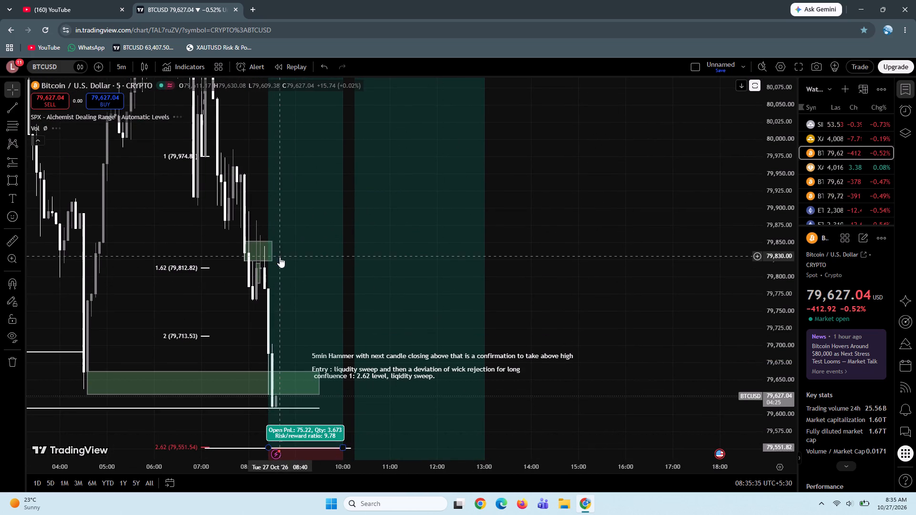
click(273, 254)
key(Delete)
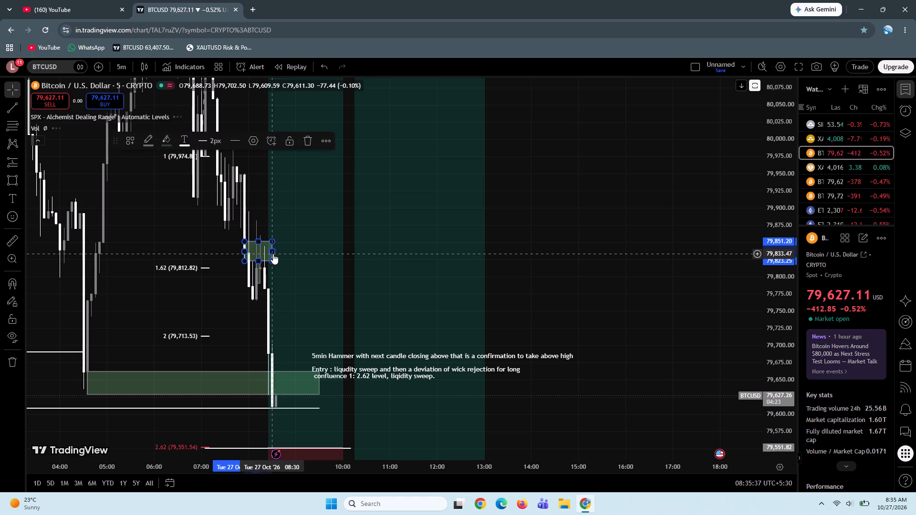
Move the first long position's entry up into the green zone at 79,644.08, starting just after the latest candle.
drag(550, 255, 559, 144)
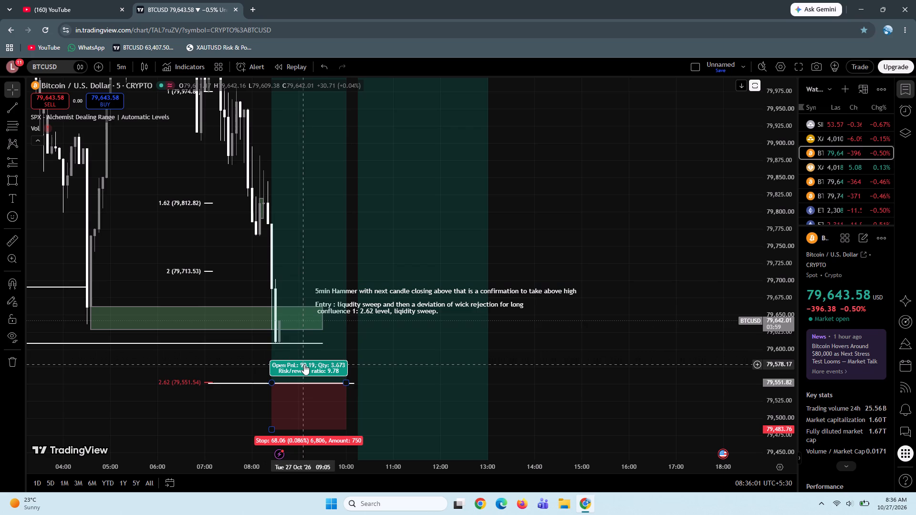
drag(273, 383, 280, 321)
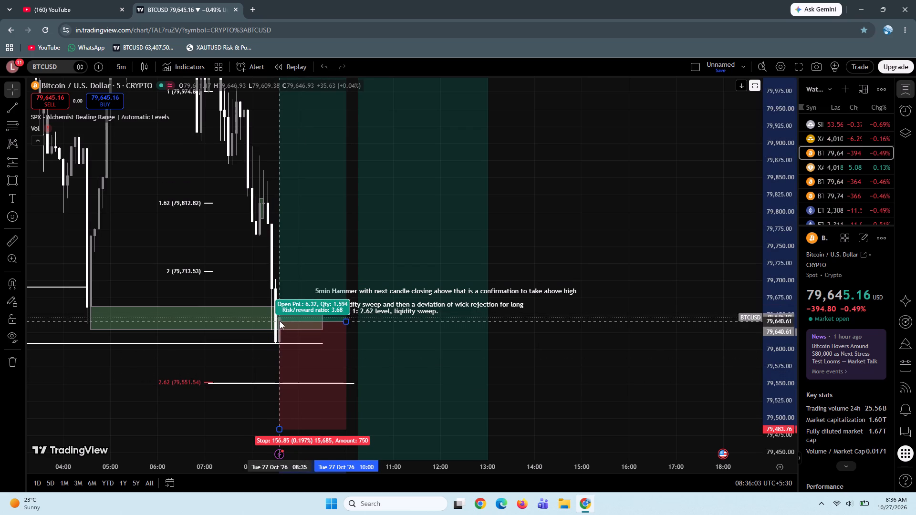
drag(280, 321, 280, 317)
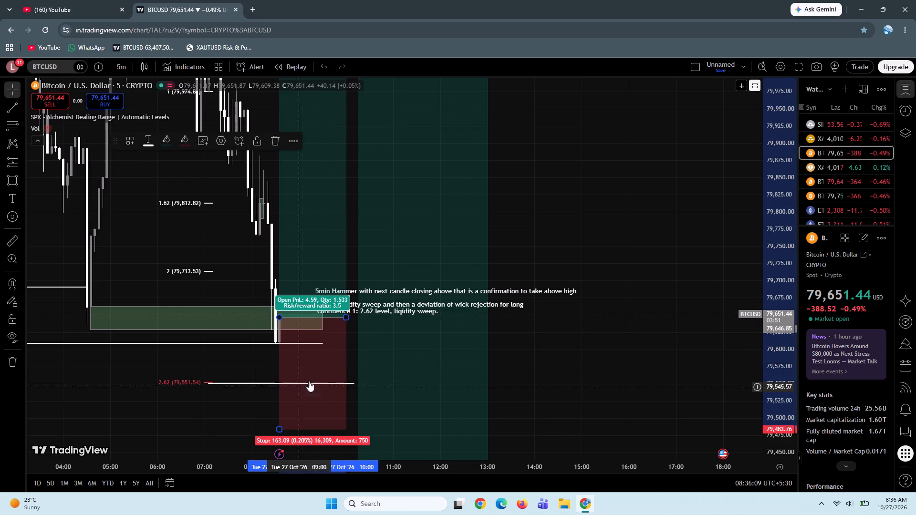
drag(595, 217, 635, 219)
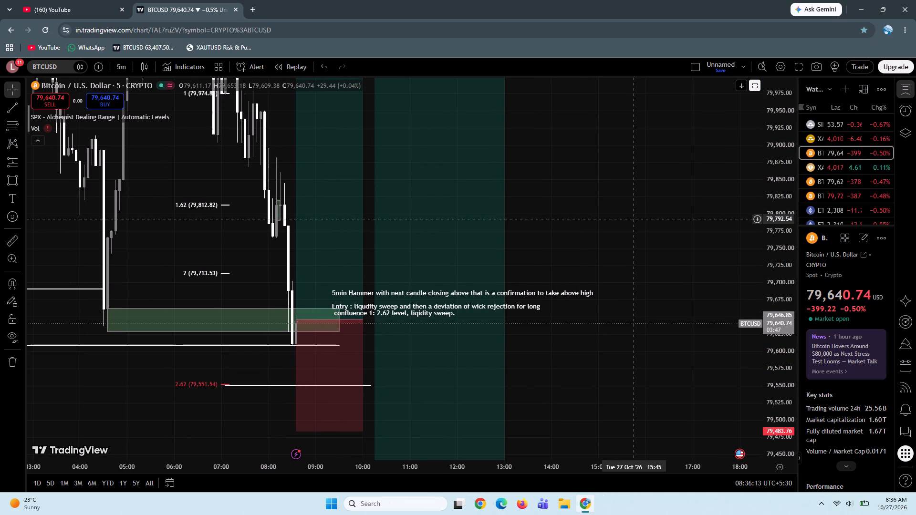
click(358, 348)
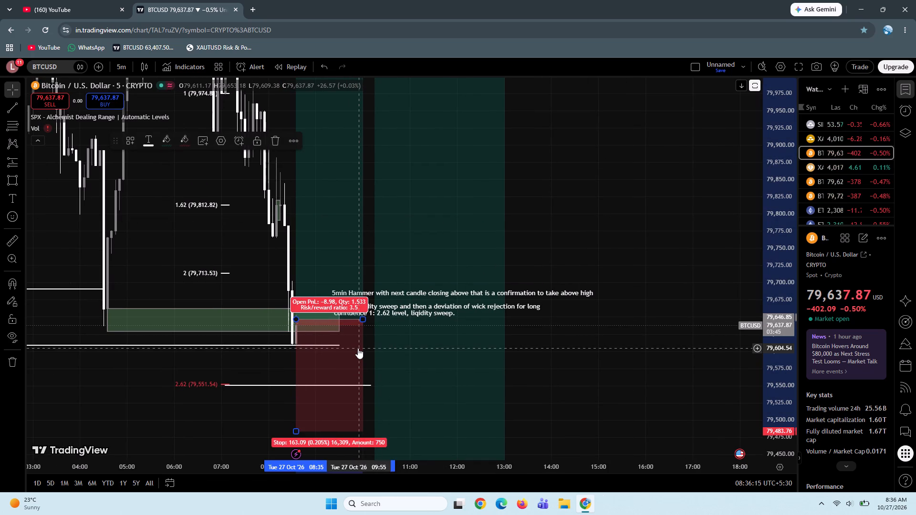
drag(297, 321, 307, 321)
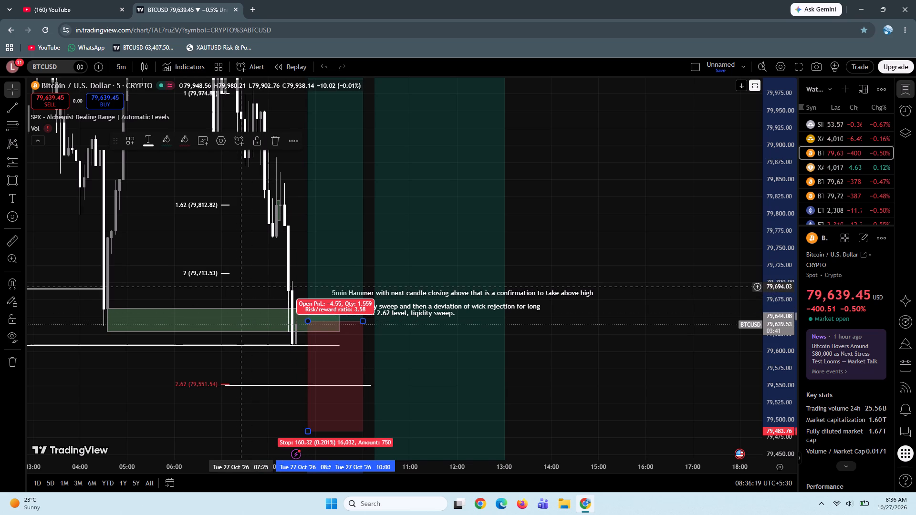
Place the first long position's entry on the white line below the green zone, at 79,609.37 and starting at 08:45.
drag(242, 287, 236, 279)
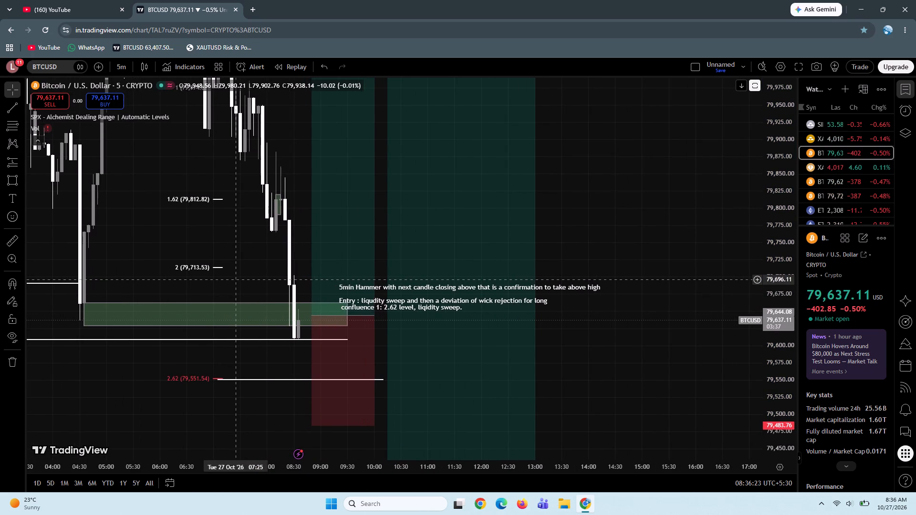
click(242, 285)
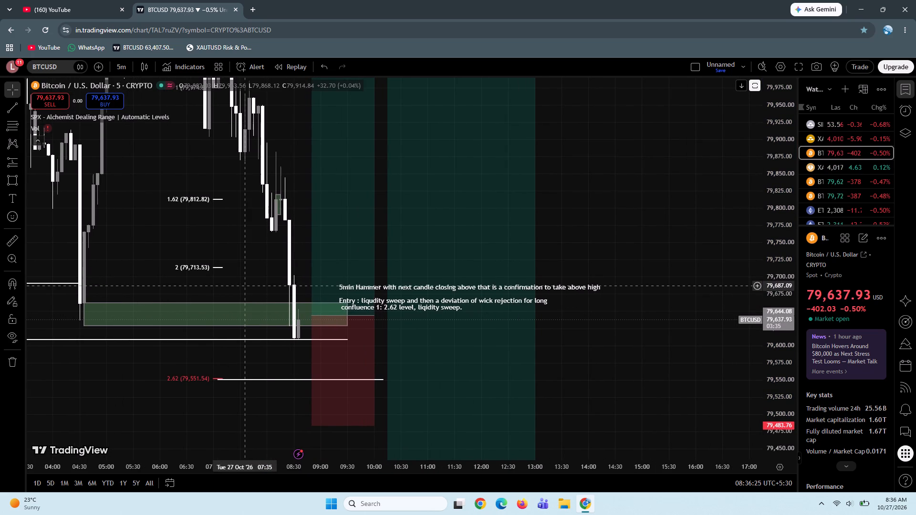
drag(787, 349, 806, 63)
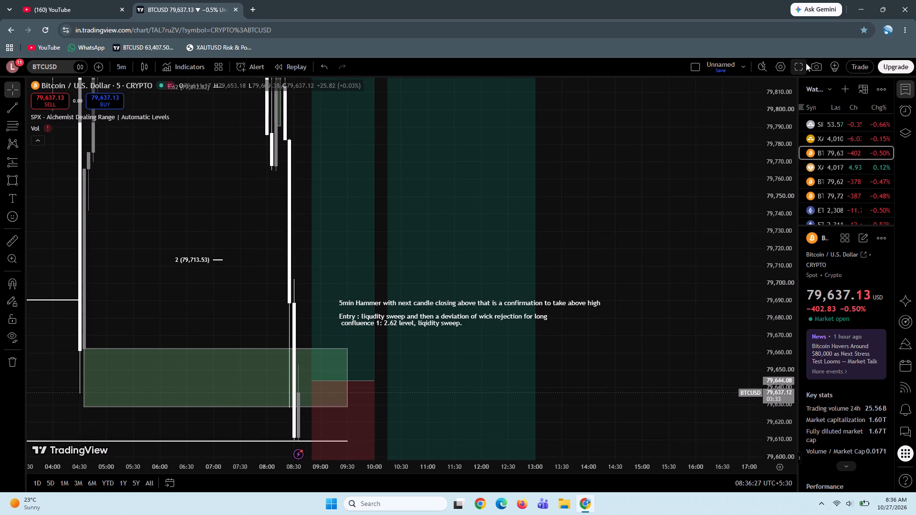
drag(600, 378, 646, 136)
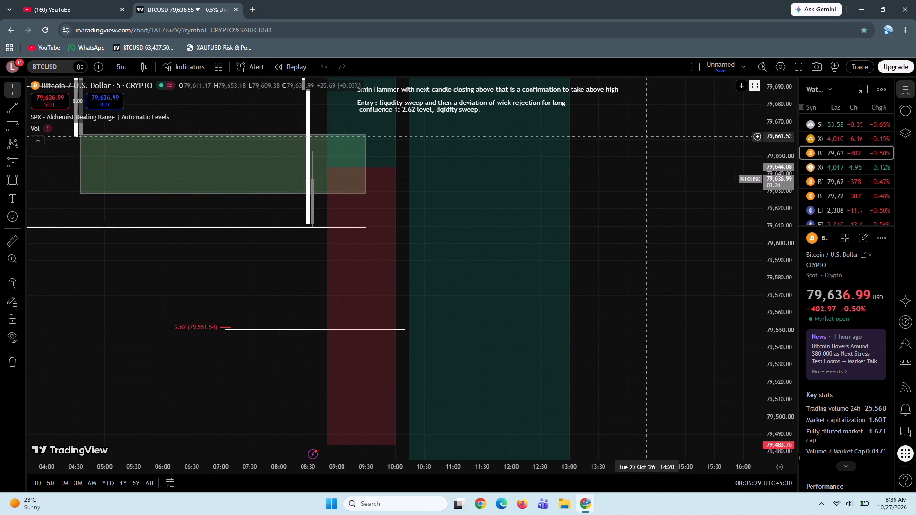
drag(597, 263, 697, 318)
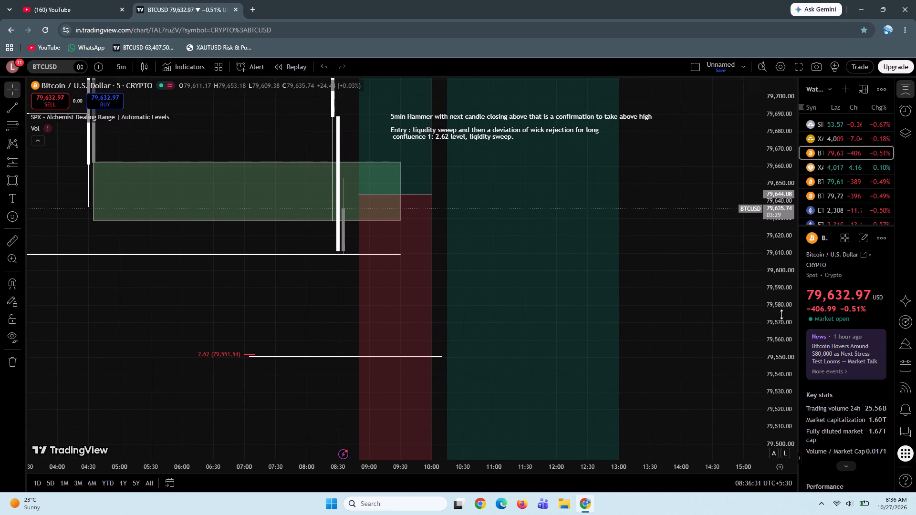
drag(776, 314, 801, 103)
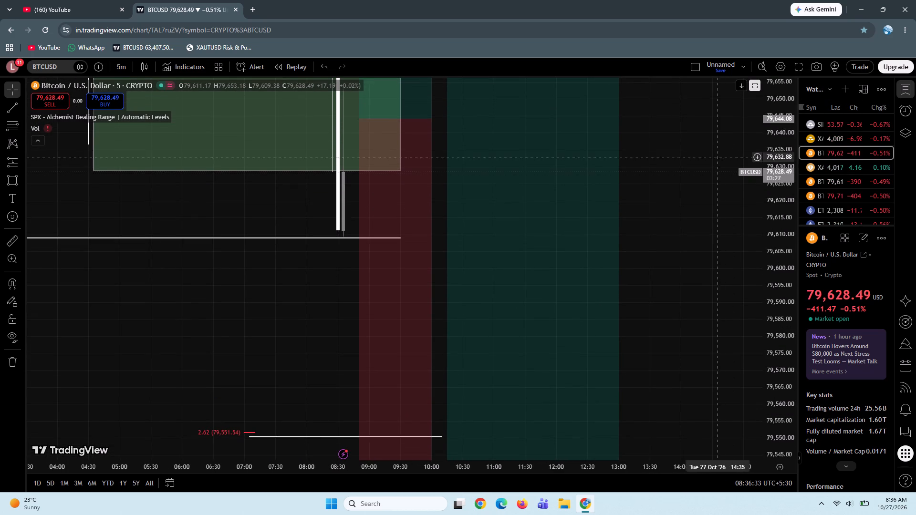
drag(686, 164, 707, 302)
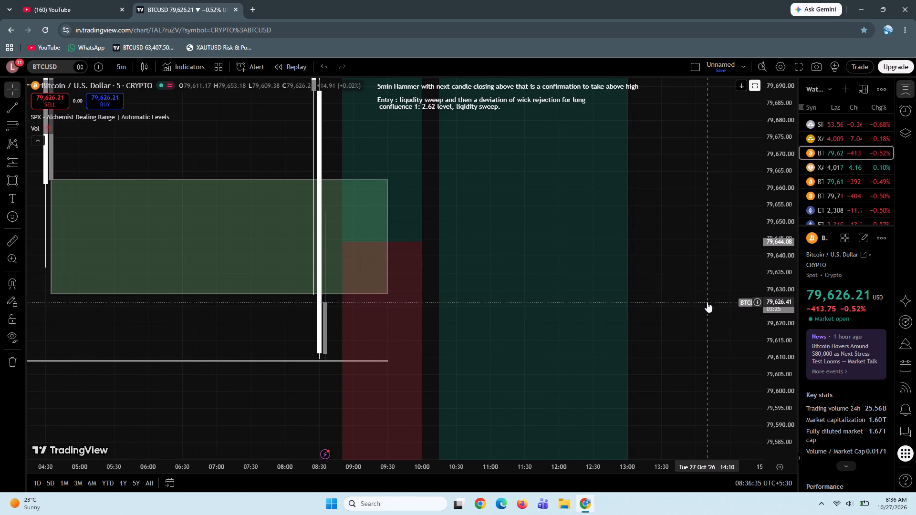
drag(791, 218, 762, 417)
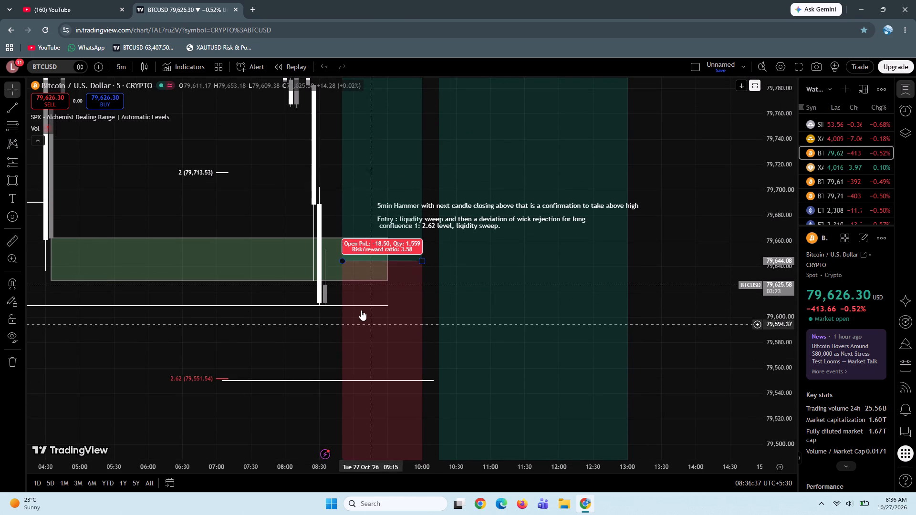
drag(343, 263, 339, 308)
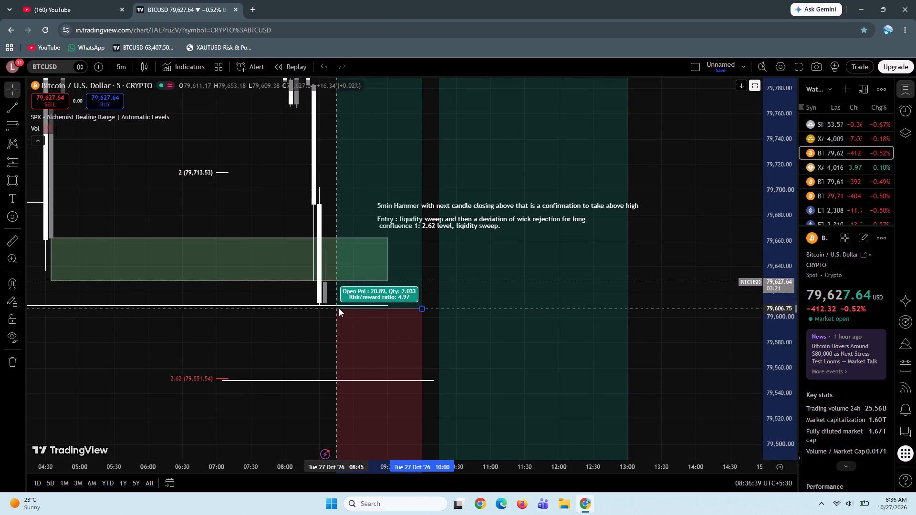
drag(339, 308, 339, 305)
Return the chart to the 1-minute interval, reset its view and examine the latest candles against the first long position's entry.
drag(789, 154, 760, 257)
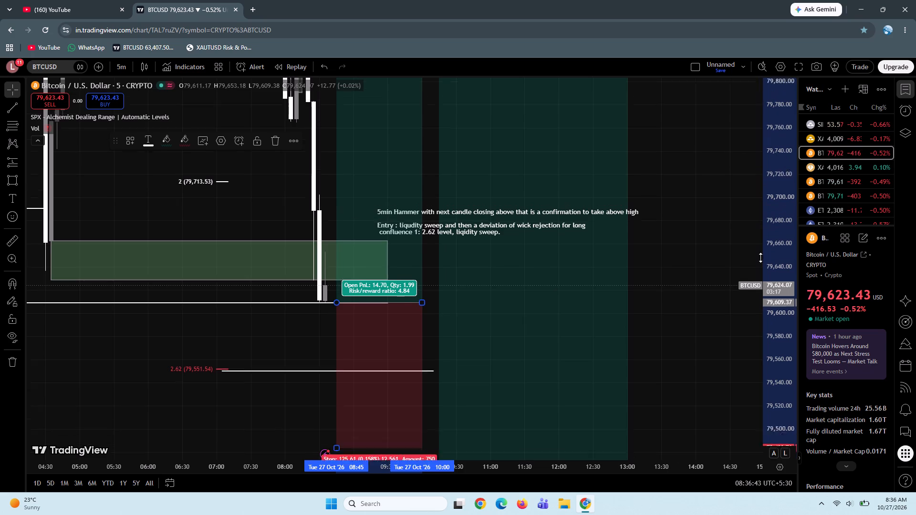
drag(760, 257, 732, 364)
drag(679, 327, 650, 293)
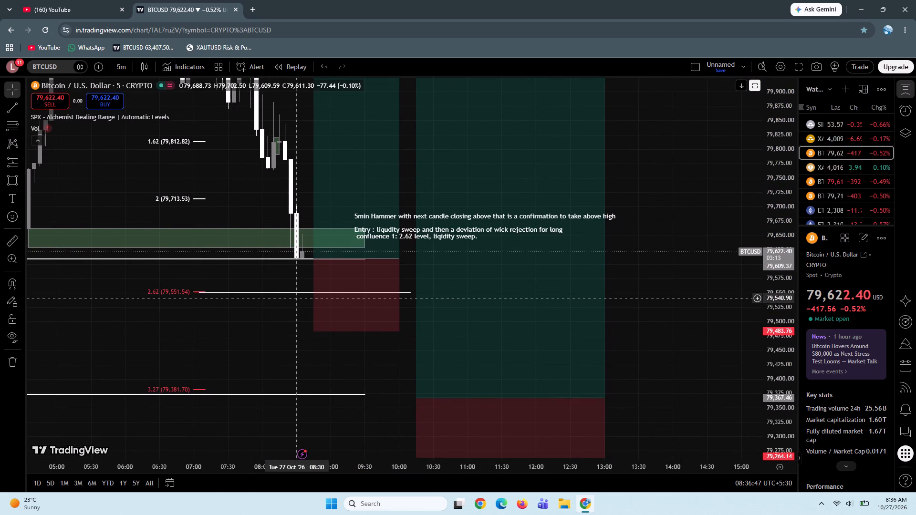
click(119, 66)
click(127, 292)
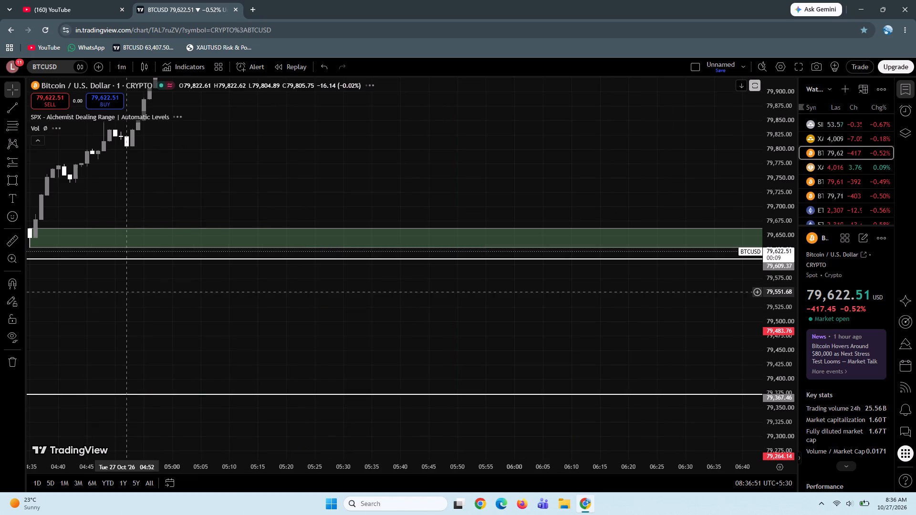
click(439, 442)
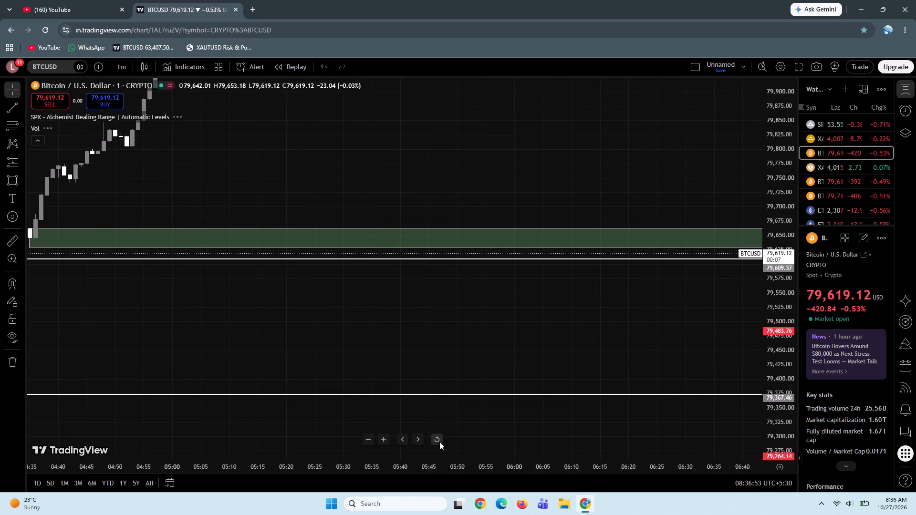
drag(639, 363, 335, 375)
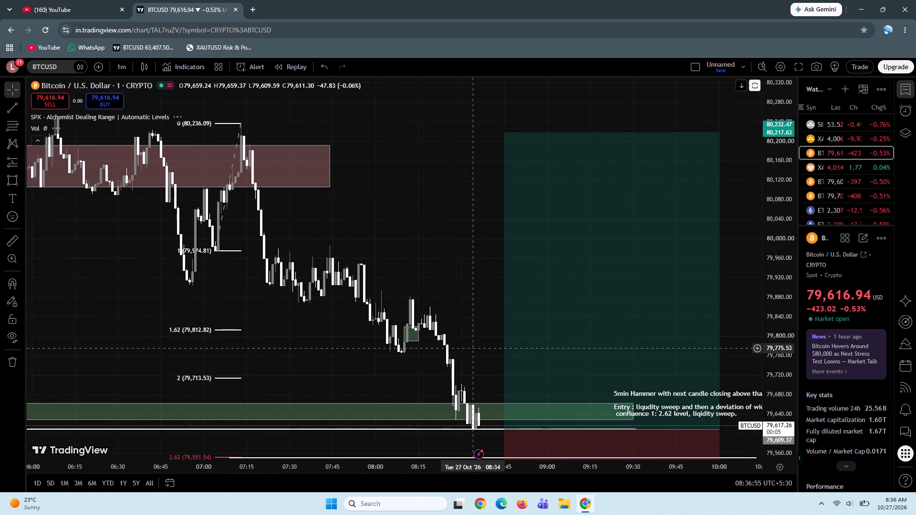
Delete the small green zone around 08:15, spanning about 79,790.61 to 79,819.56.
drag(477, 342, 422, 319)
drag(789, 228, 745, 389)
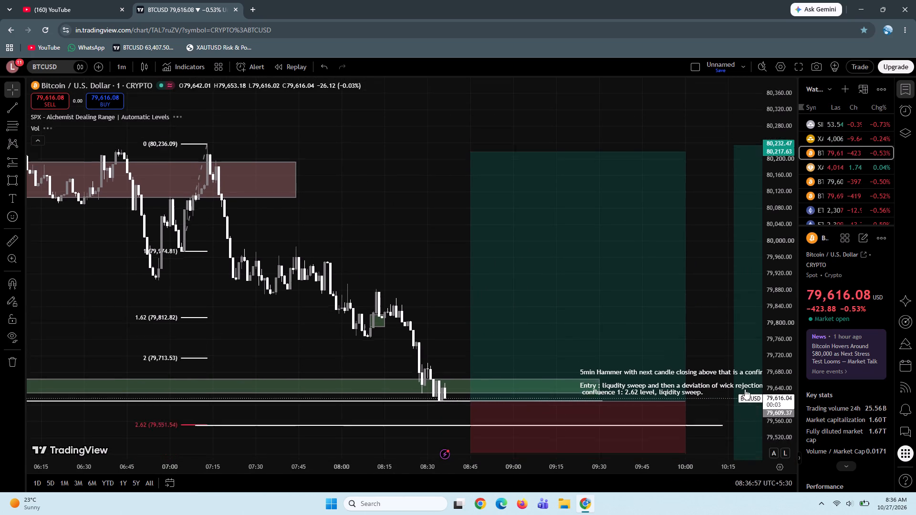
drag(745, 389, 740, 396)
drag(650, 396, 486, 395)
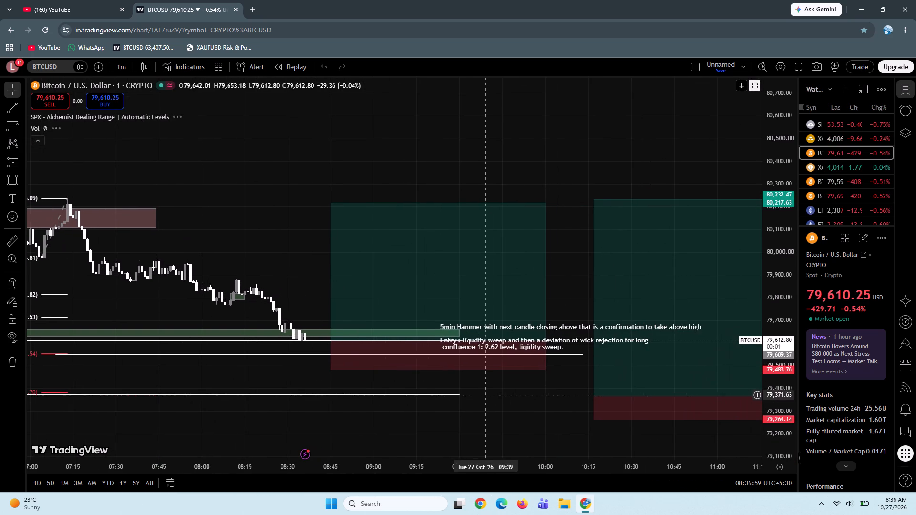
drag(781, 383, 764, 169)
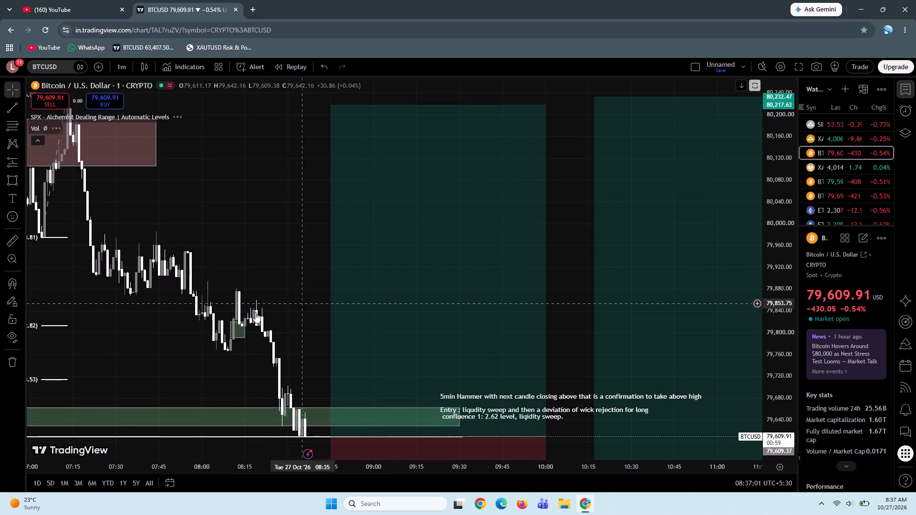
drag(295, 350, 279, 199)
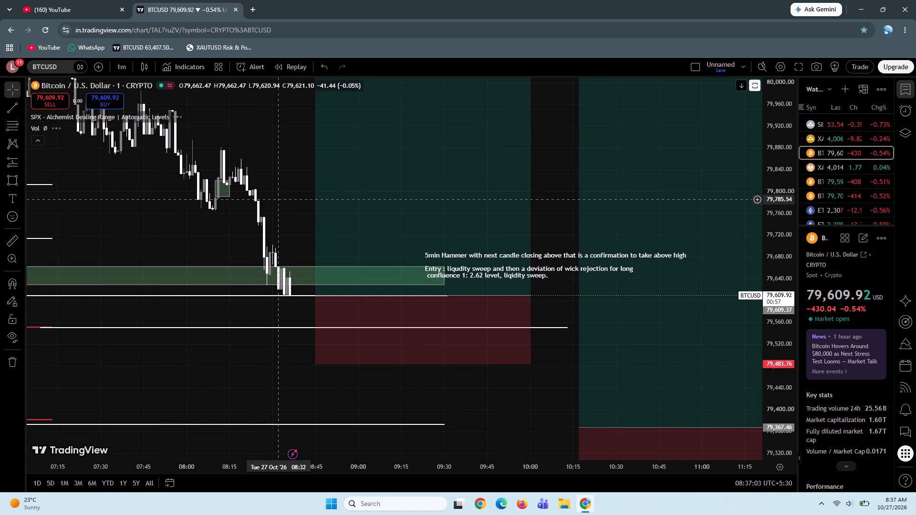
click(230, 186)
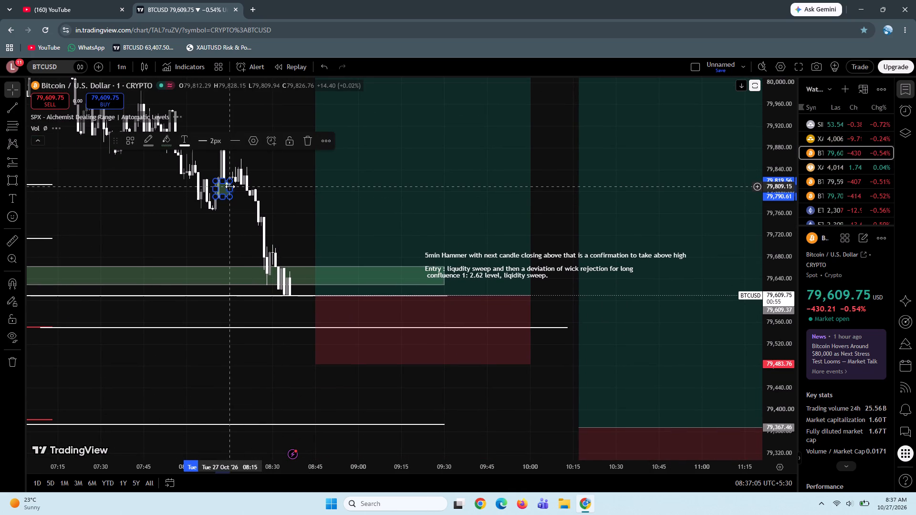
key(Delete)
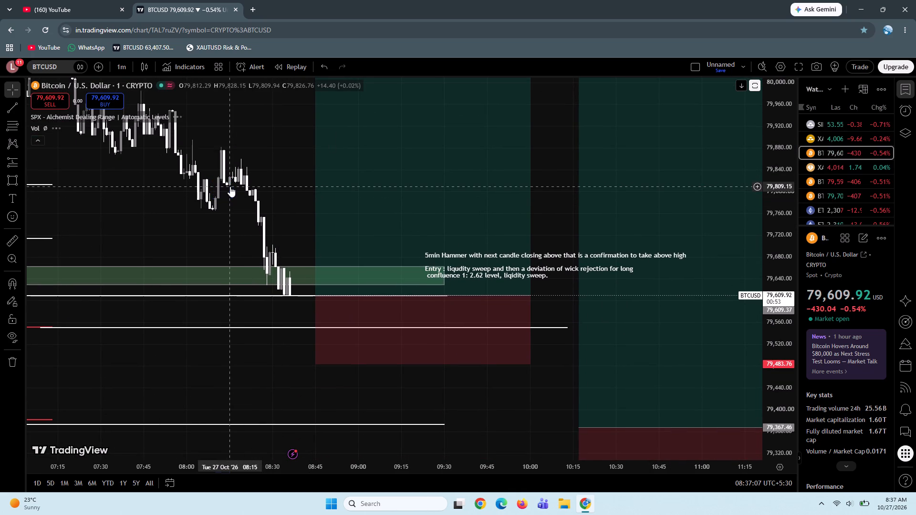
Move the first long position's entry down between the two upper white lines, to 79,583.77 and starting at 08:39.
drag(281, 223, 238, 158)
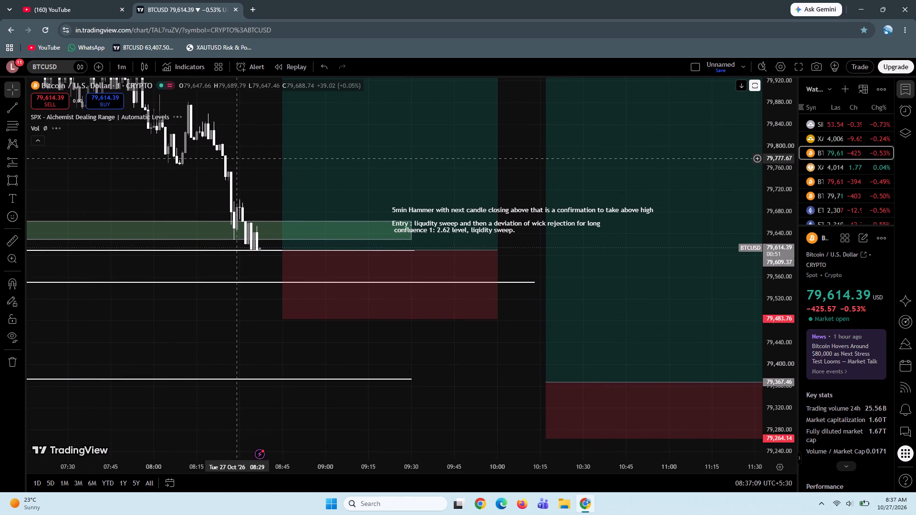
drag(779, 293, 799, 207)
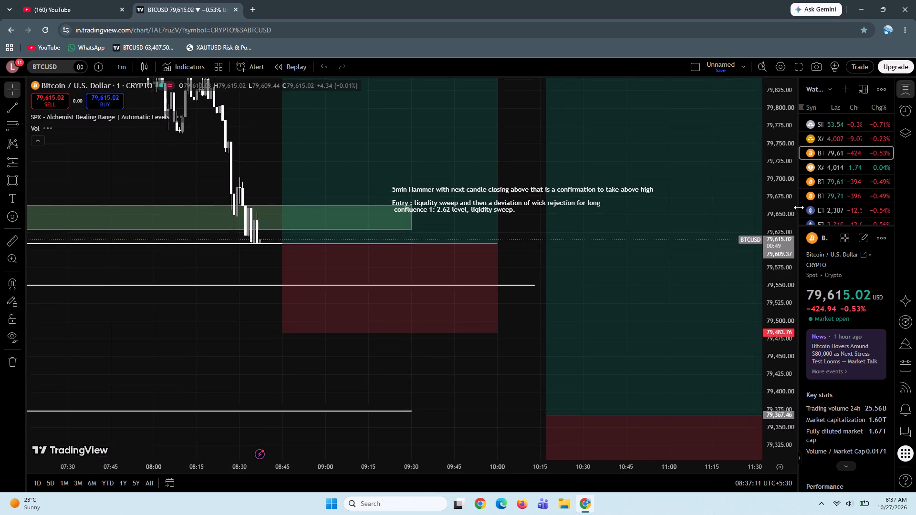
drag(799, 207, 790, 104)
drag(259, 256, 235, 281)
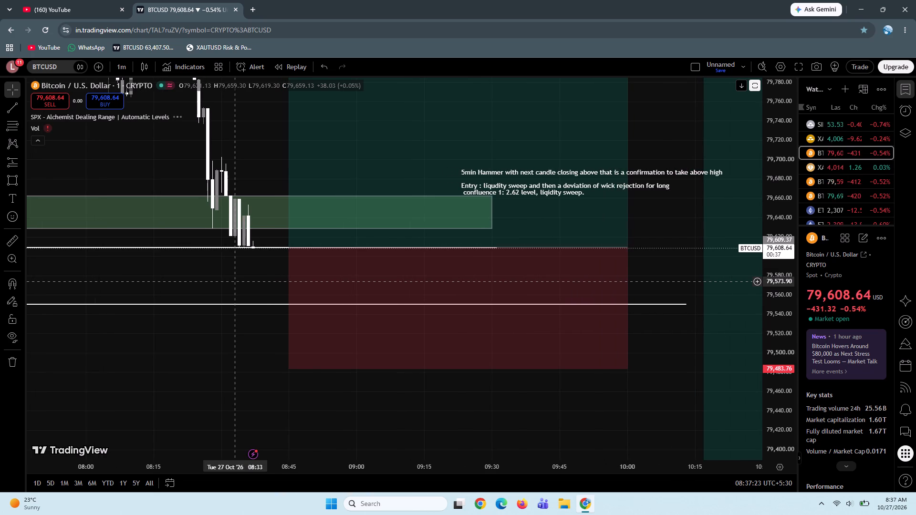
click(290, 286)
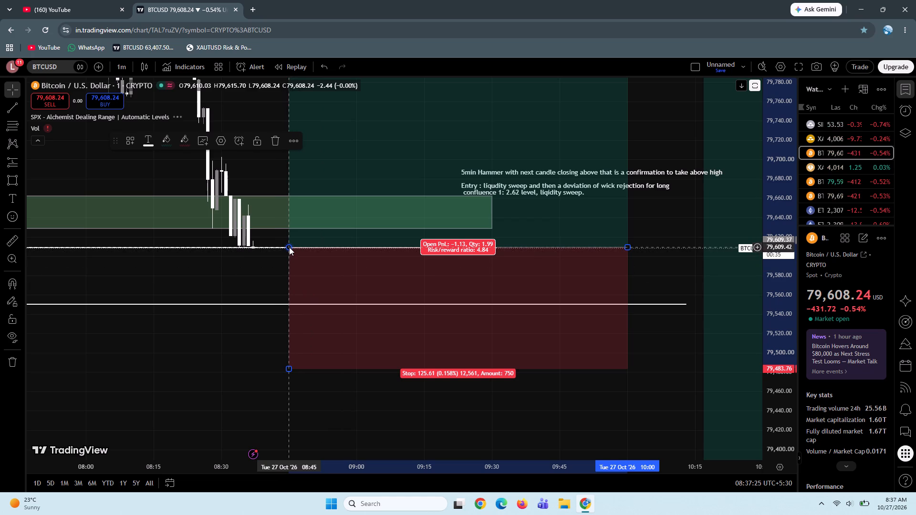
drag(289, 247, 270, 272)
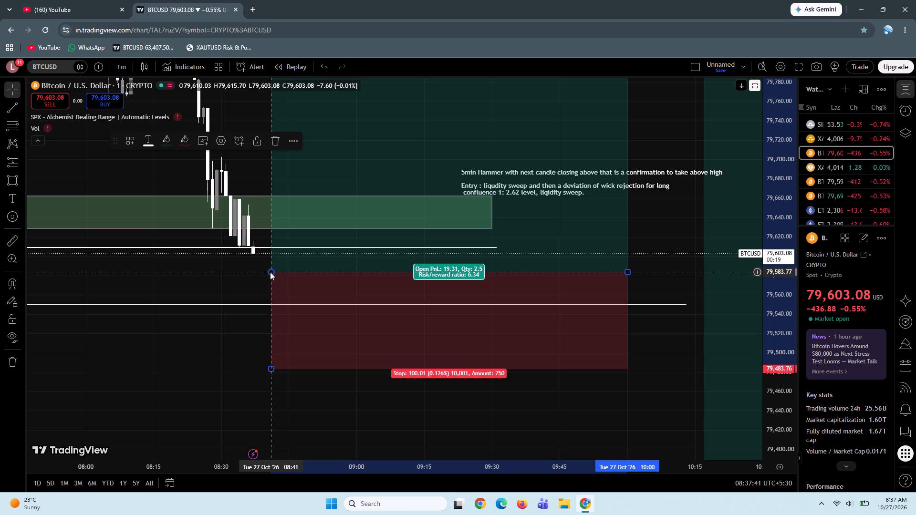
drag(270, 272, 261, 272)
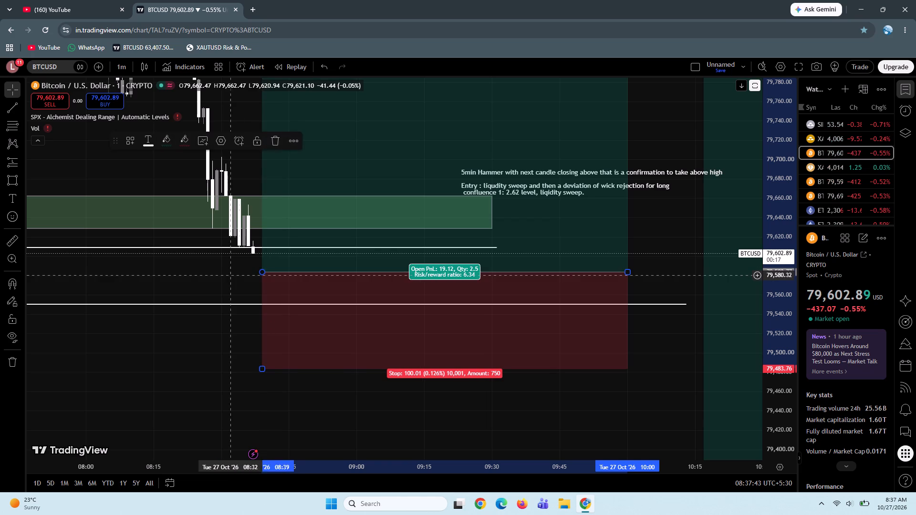
Place the first long position's entry at 79,592.16 on the latest candle, starting at 08:38.
drag(229, 275, 207, 274)
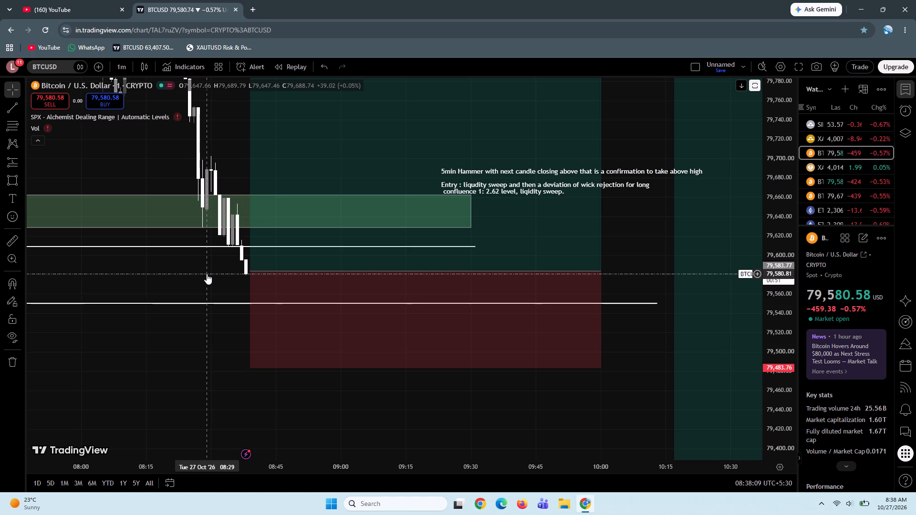
drag(207, 282, 211, 277)
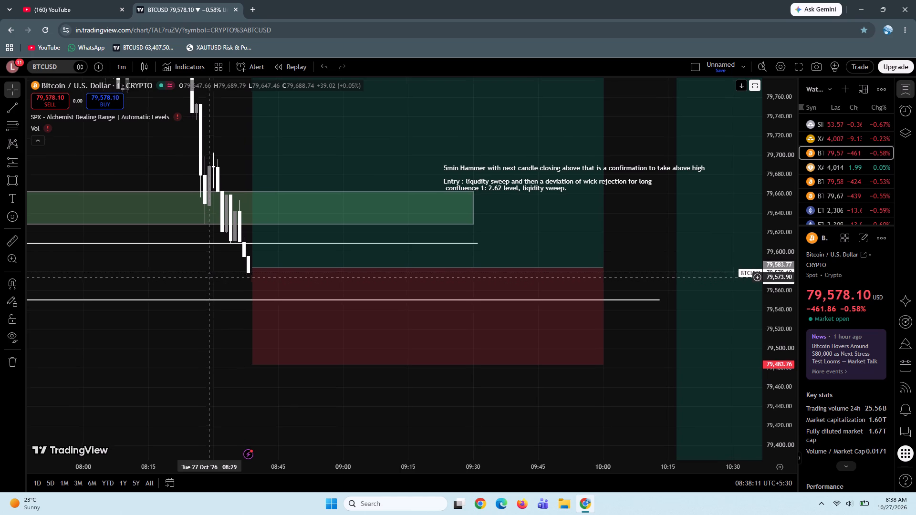
drag(211, 277, 208, 266)
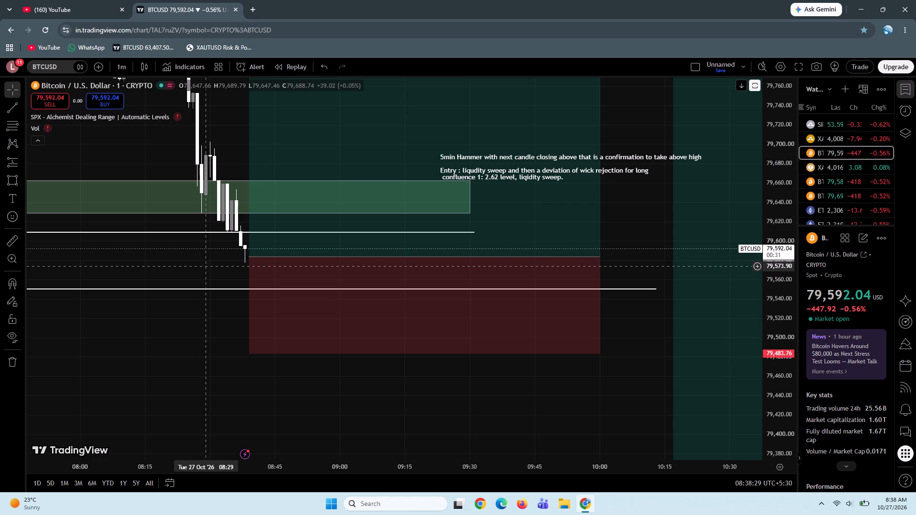
drag(249, 257, 244, 247)
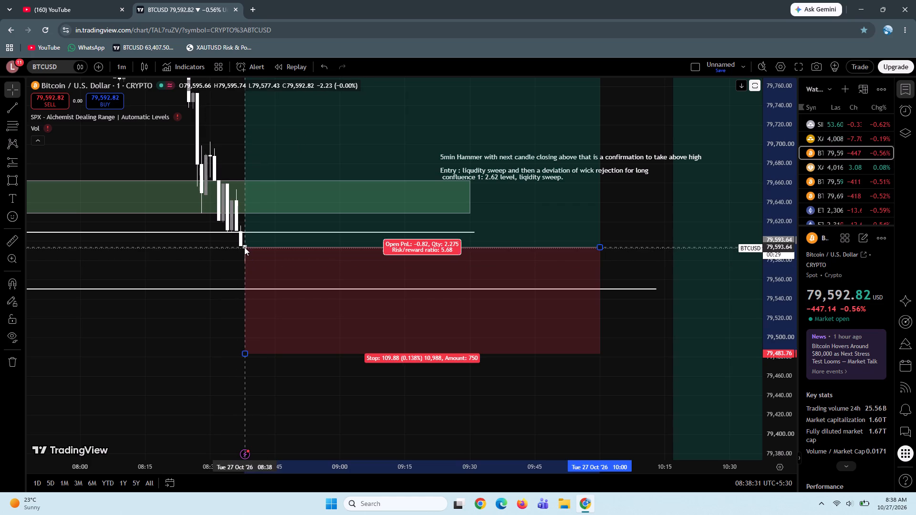
drag(244, 247, 244, 248)
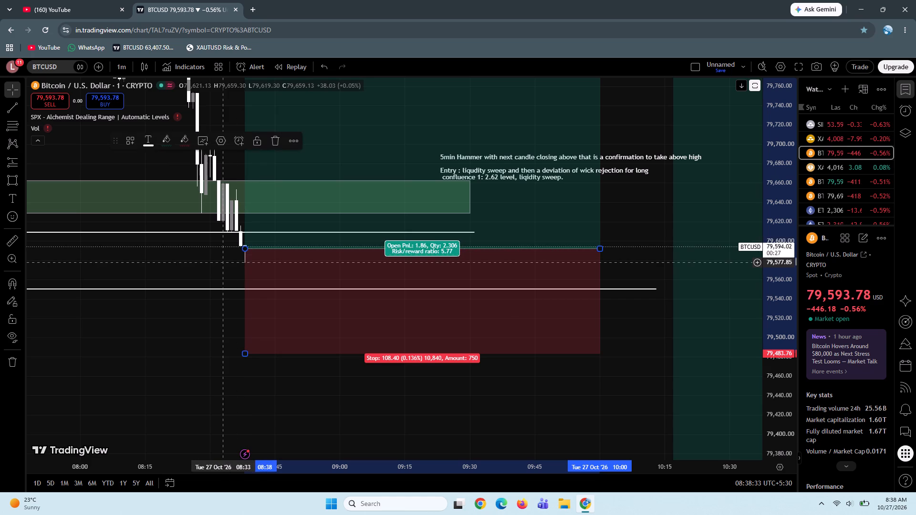
click(221, 262)
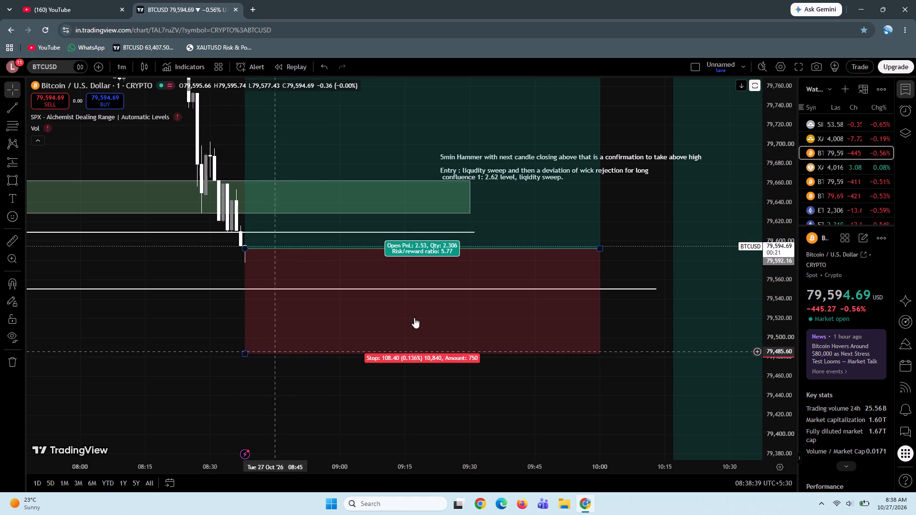
On the Delta Exchange BTCUSD.P chart, draw a long position from the 08:38 candle with entry 79,694.0 and stop 79,588.0.
click(823, 196)
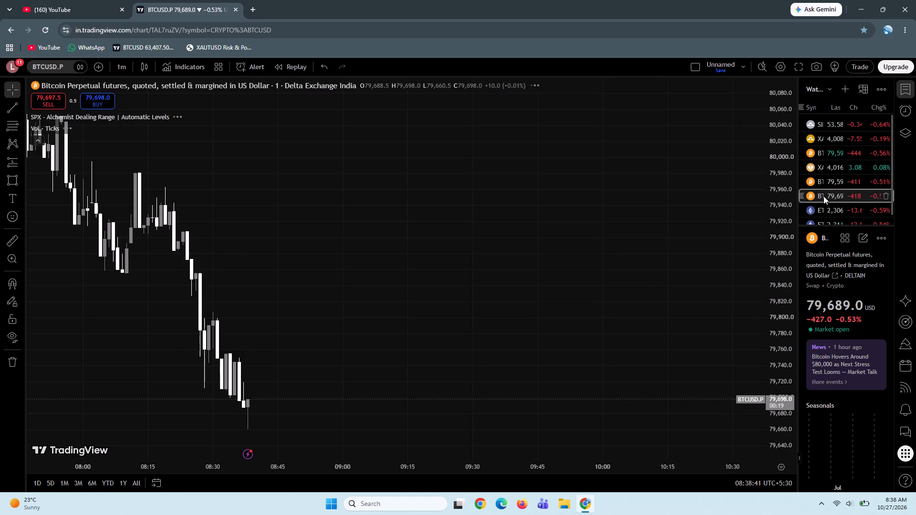
drag(431, 345, 461, 173)
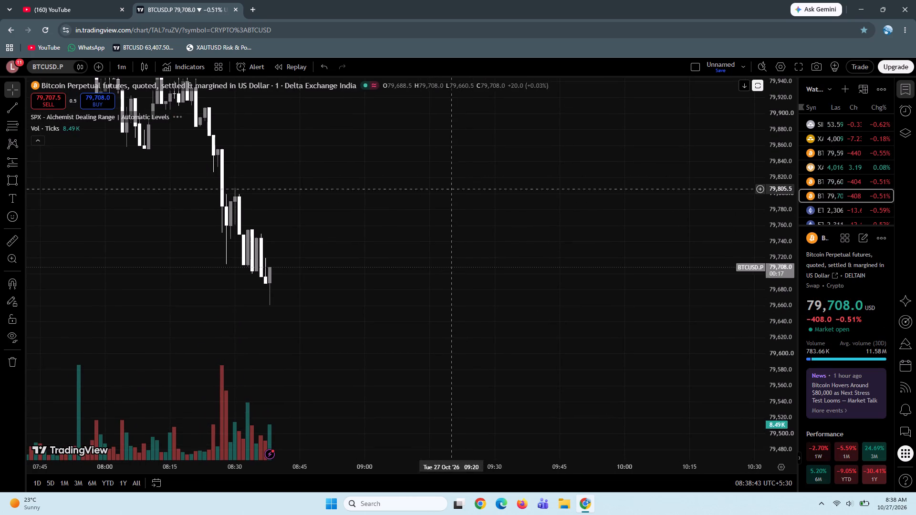
click(11, 164)
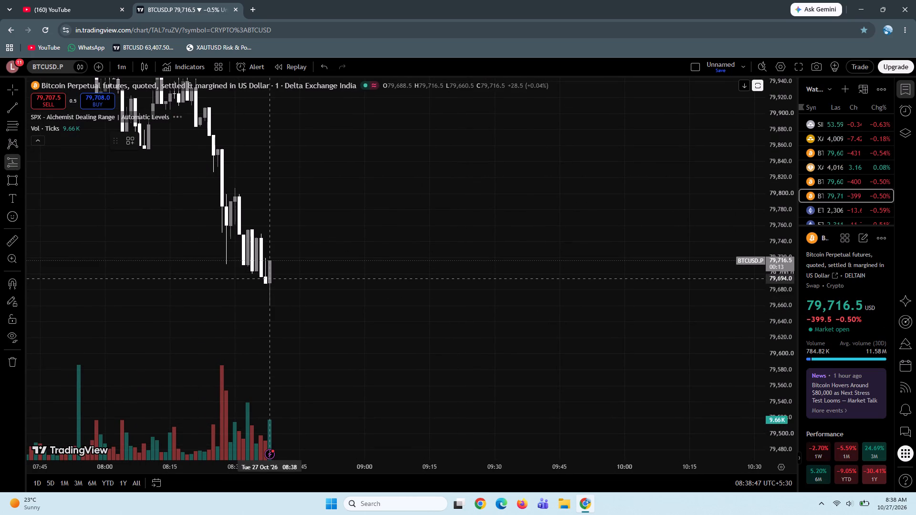
click(270, 278)
drag(270, 349, 270, 362)
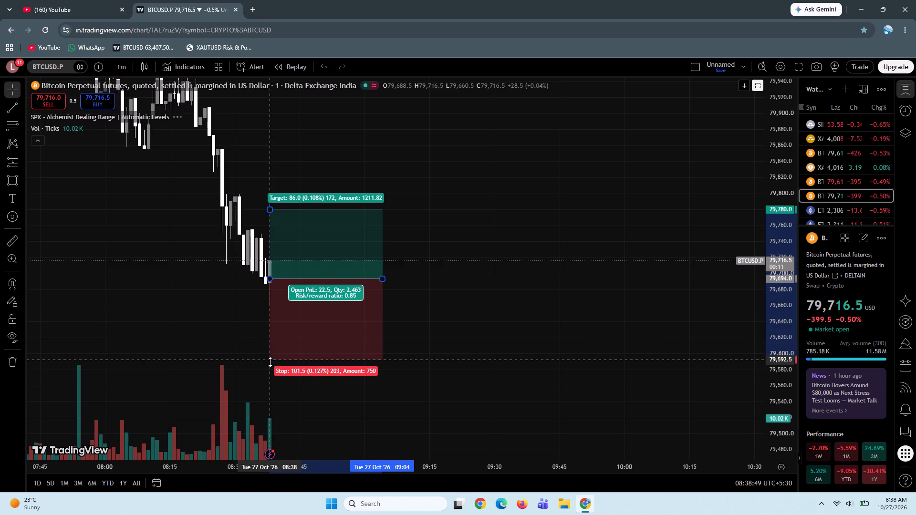
drag(270, 362, 270, 363)
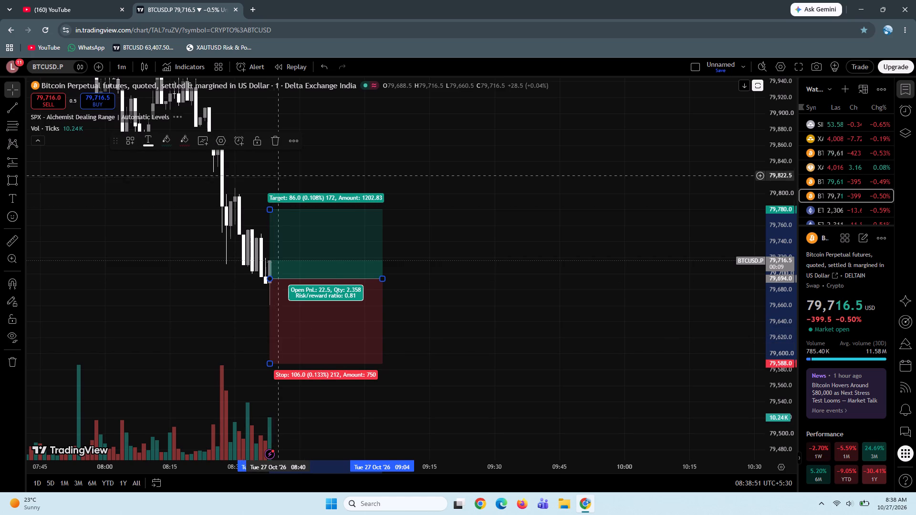
Raise the BTCUSD.P long position's target to 80,312.0, near the earlier swing highs.
drag(269, 209, 298, 139)
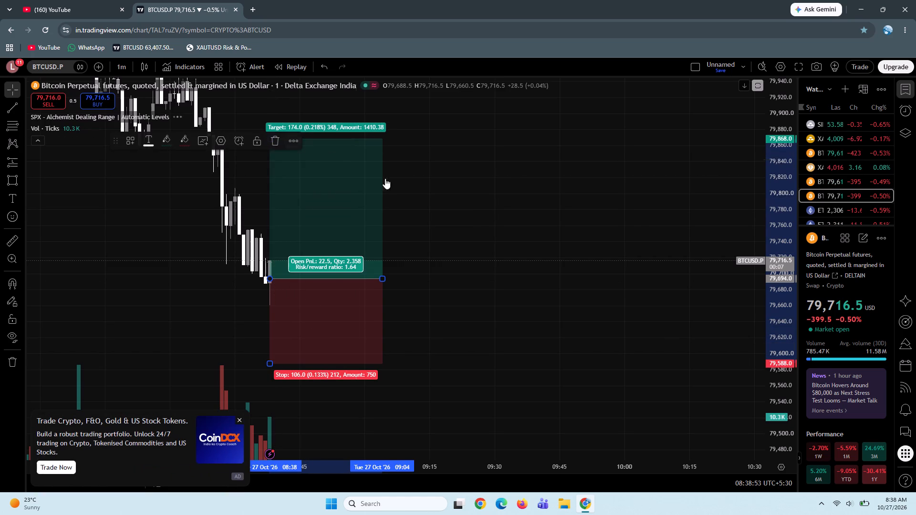
drag(475, 175, 463, 268)
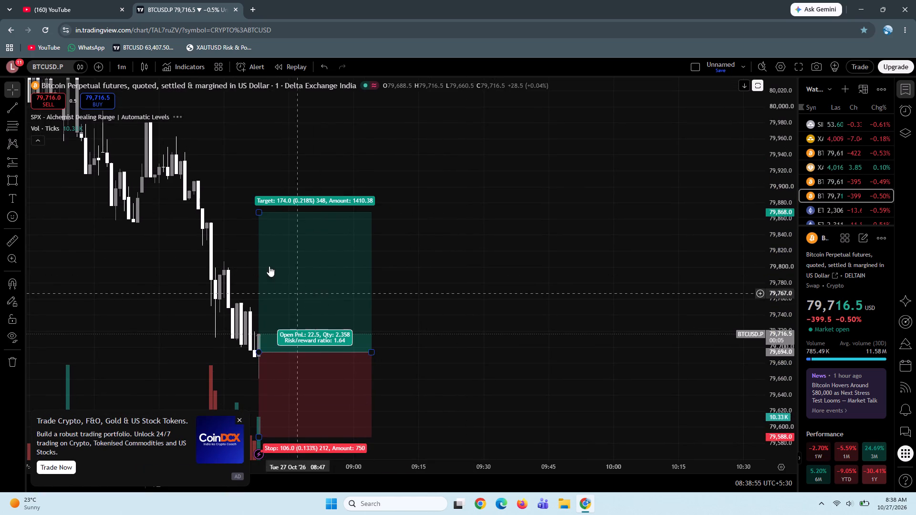
drag(259, 212, 277, 135)
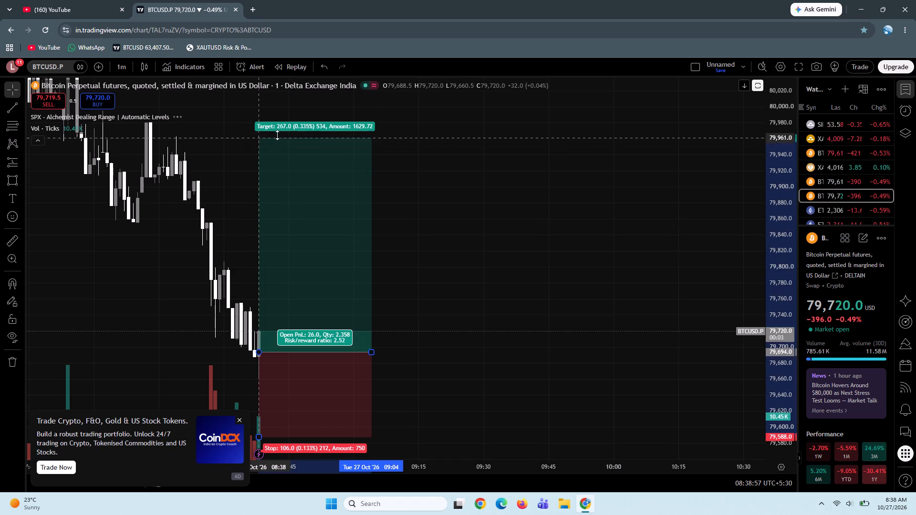
drag(277, 135, 281, 125)
drag(443, 185, 468, 414)
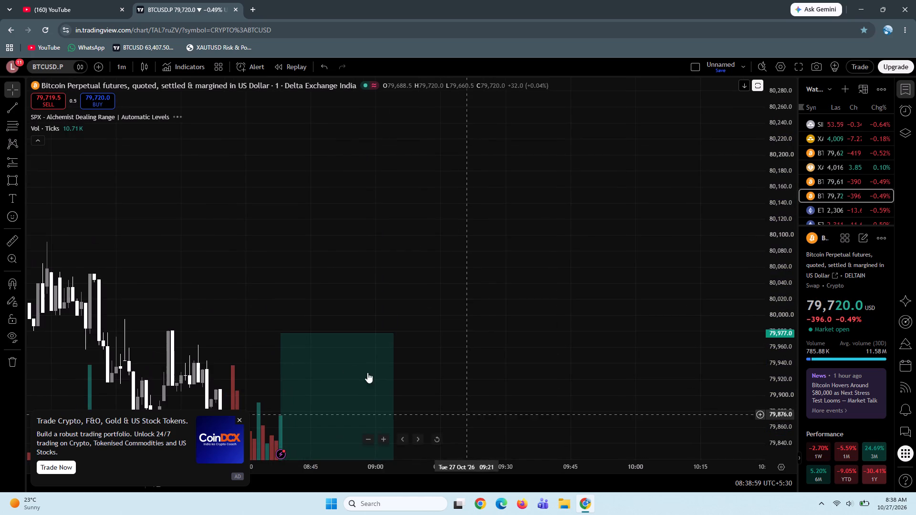
drag(280, 331, 337, 108)
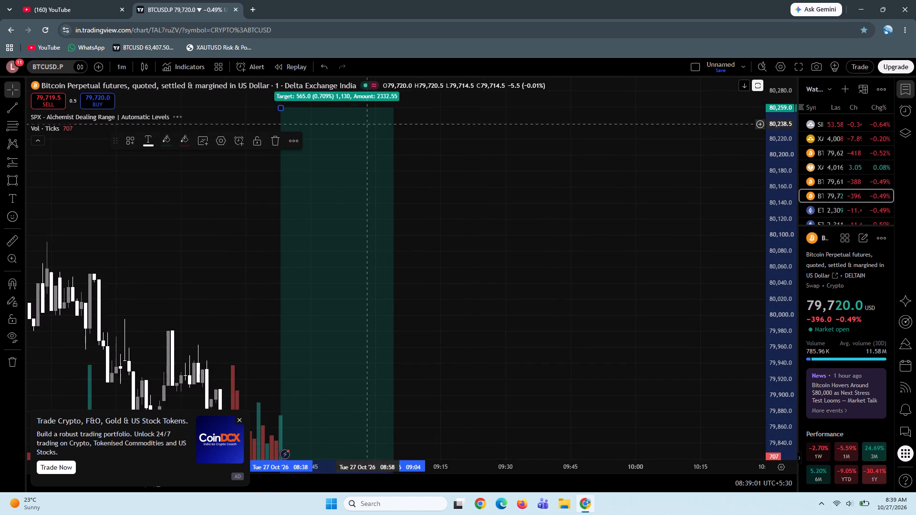
drag(564, 206, 654, 328)
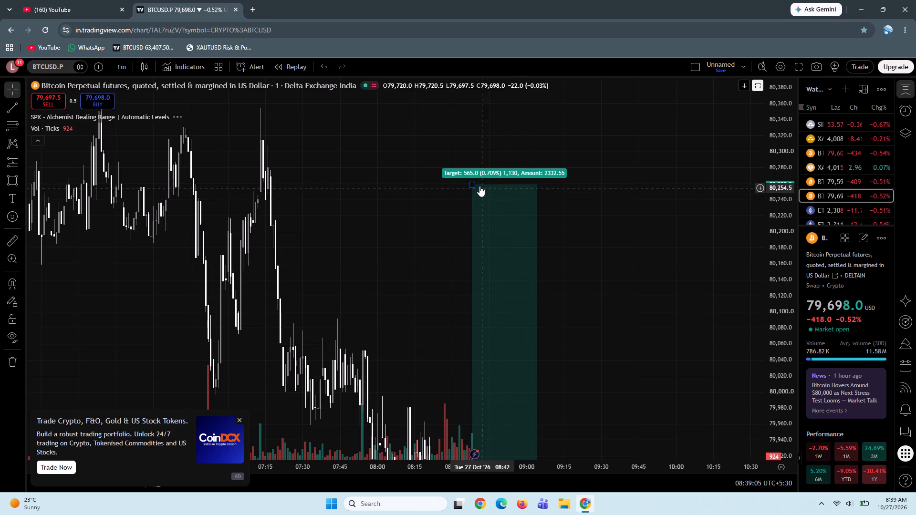
drag(473, 184, 475, 149)
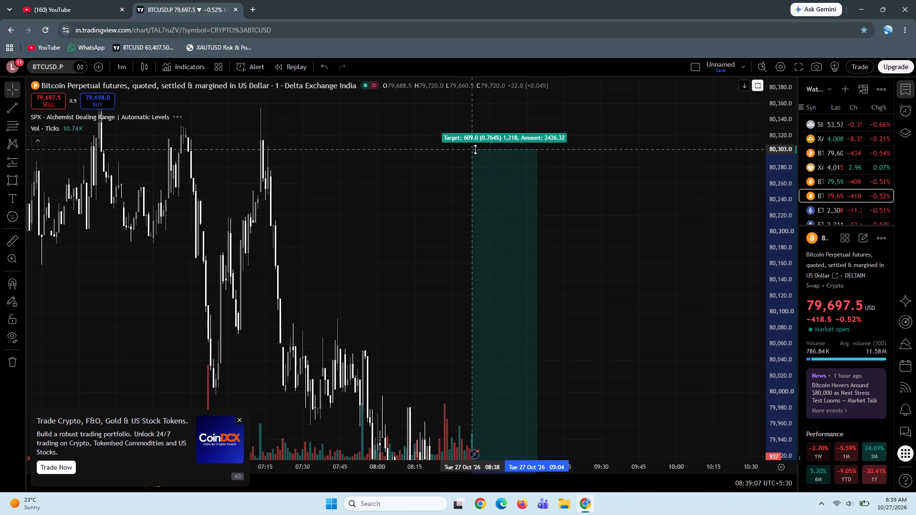
drag(475, 149, 477, 152)
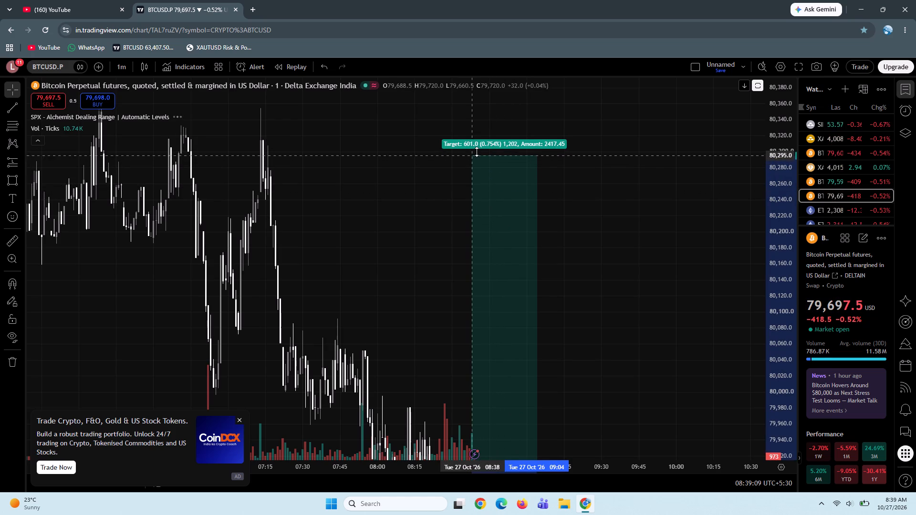
drag(477, 152, 473, 142)
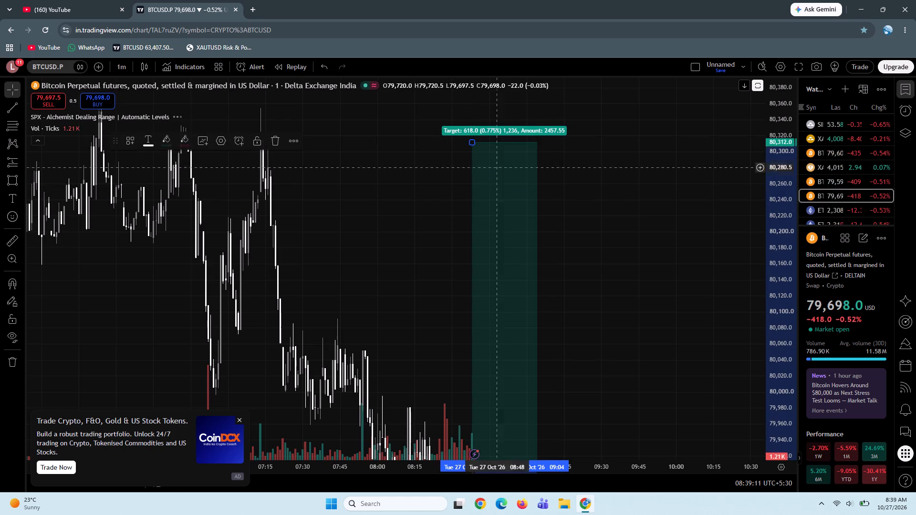
Adjust the BTCUSD.P long position's entry to 79,697.5 on the 08:38 candle and view the whole setup.
drag(584, 246, 573, 190)
drag(581, 322, 531, 151)
drag(568, 365, 547, 219)
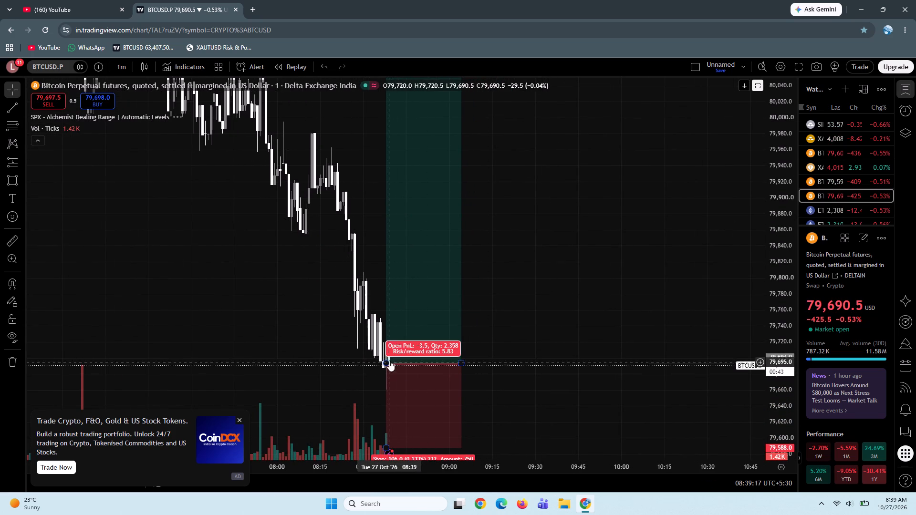
drag(386, 364, 387, 360)
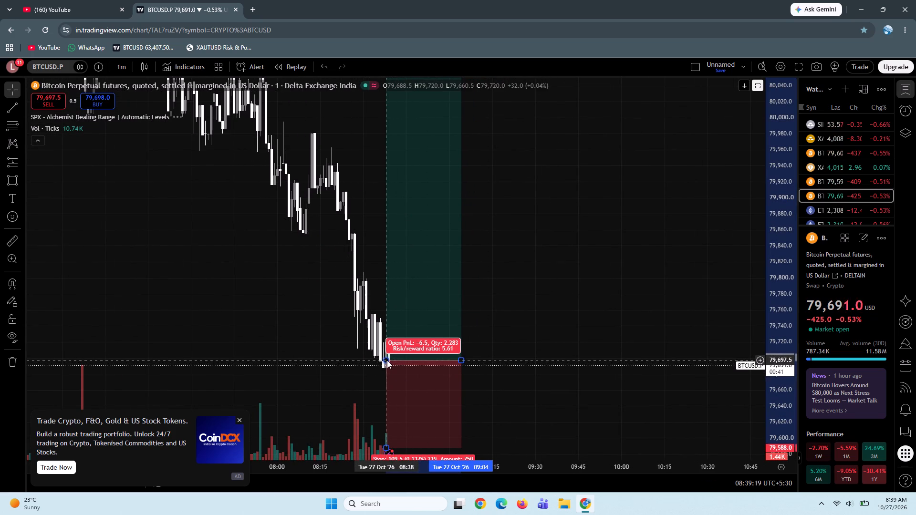
click(485, 370)
drag(485, 370, 478, 248)
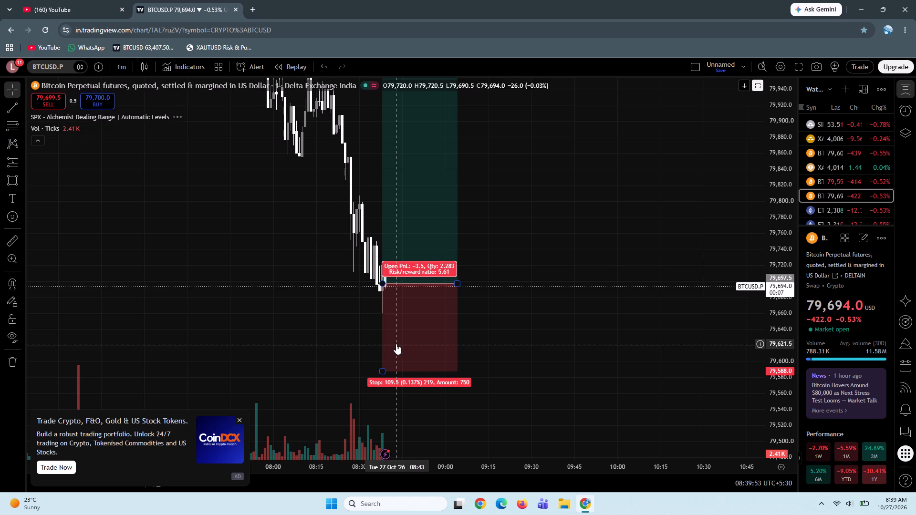
drag(778, 143, 718, 391)
drag(542, 184, 574, 277)
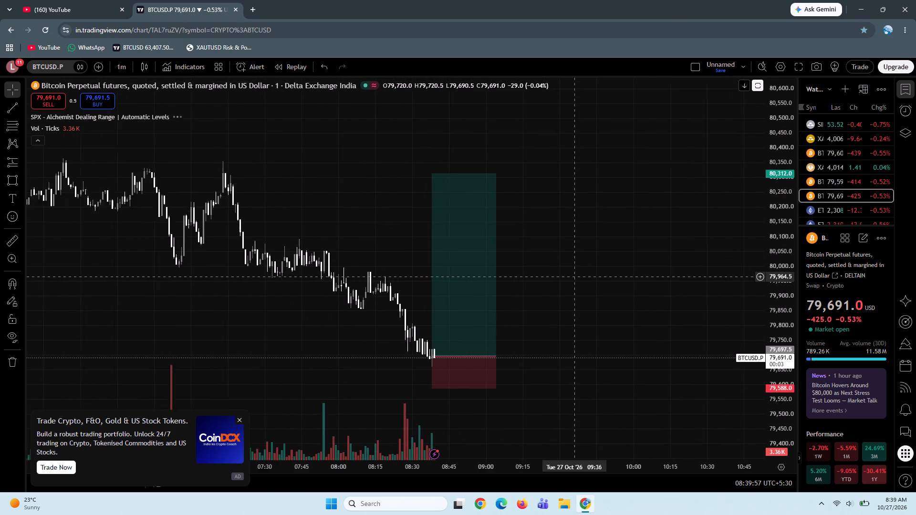
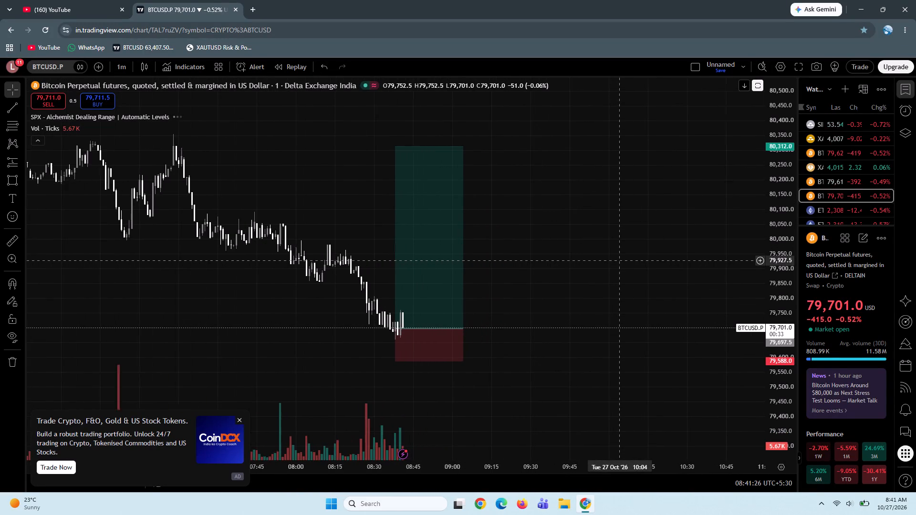
Examine the latest BTCUSD.P candles against the long position's entry and stop levels.
scroll(619, 260, up, 1)
drag(504, 253, 595, 279)
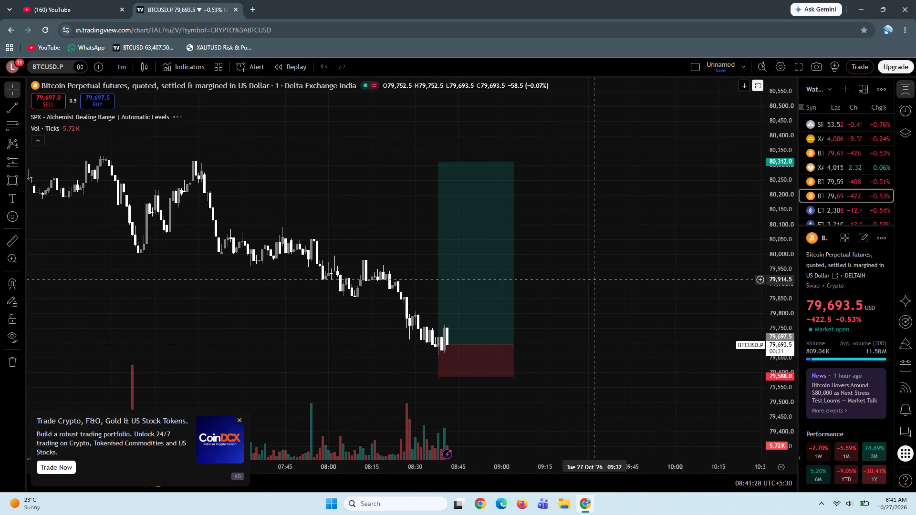
drag(783, 371, 775, 260)
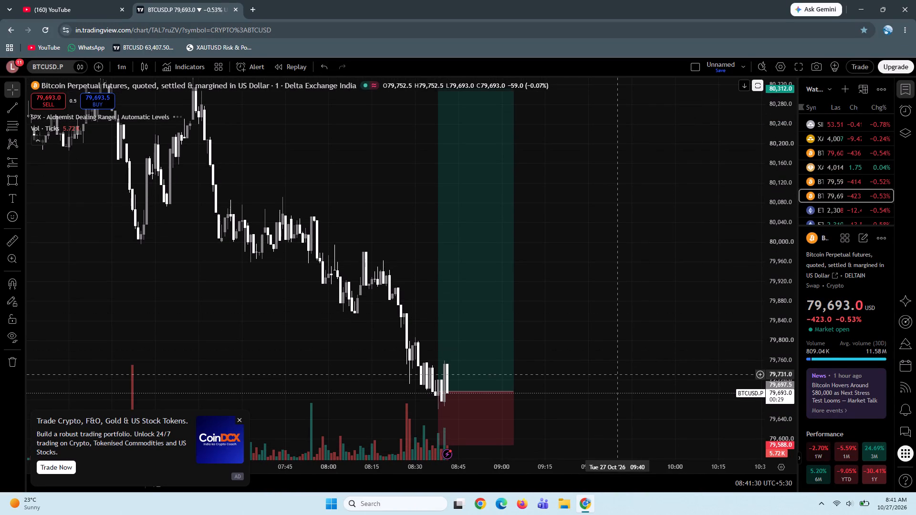
drag(616, 375, 616, 266)
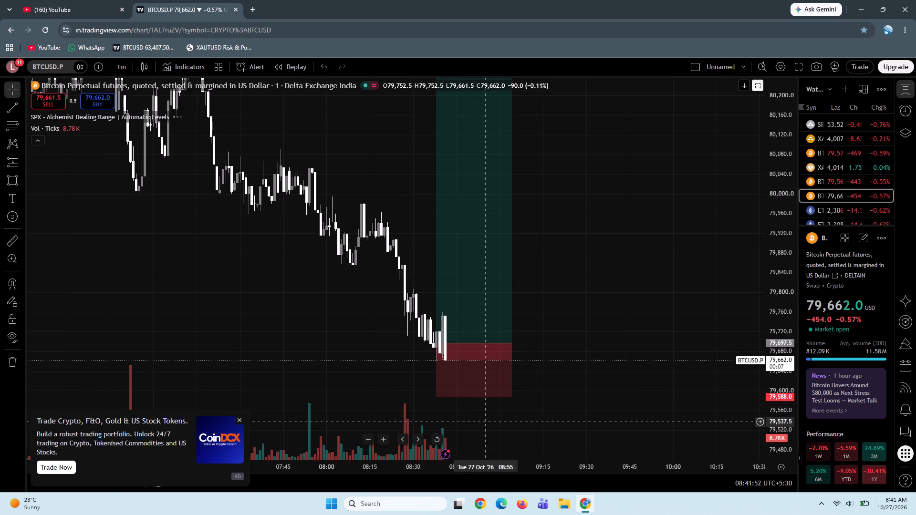
drag(486, 422, 454, 363)
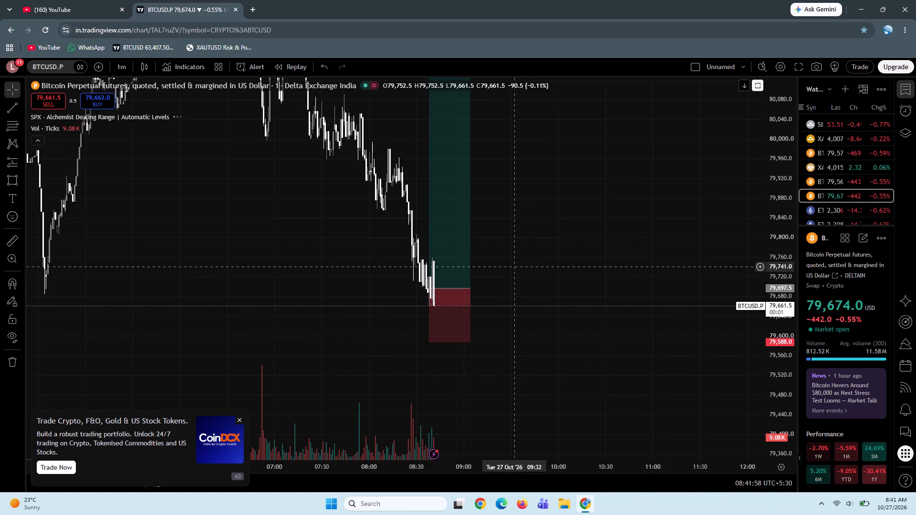
Switch to the BTCUSD chart and examine the latest candles around the first long position, the green zone and the Fibonacci levels.
click(833, 156)
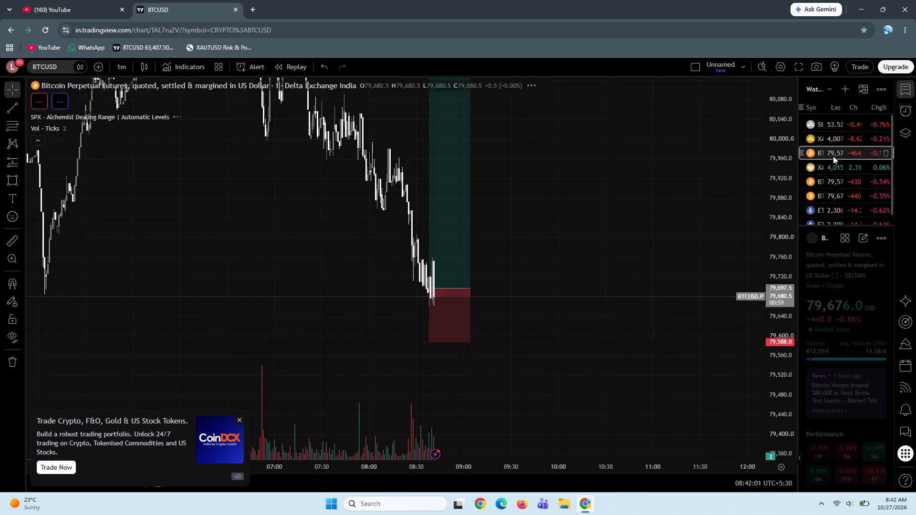
drag(404, 273, 398, 195)
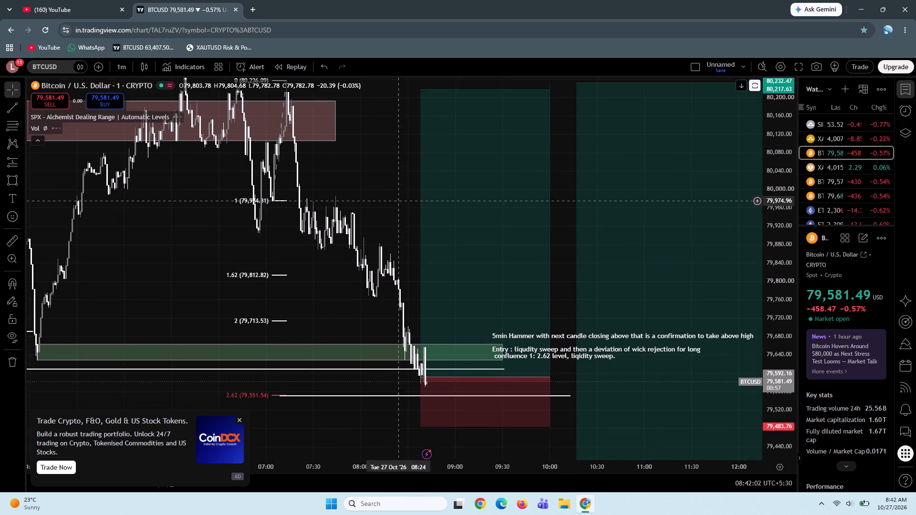
drag(398, 195, 397, 161)
drag(322, 276, 385, 200)
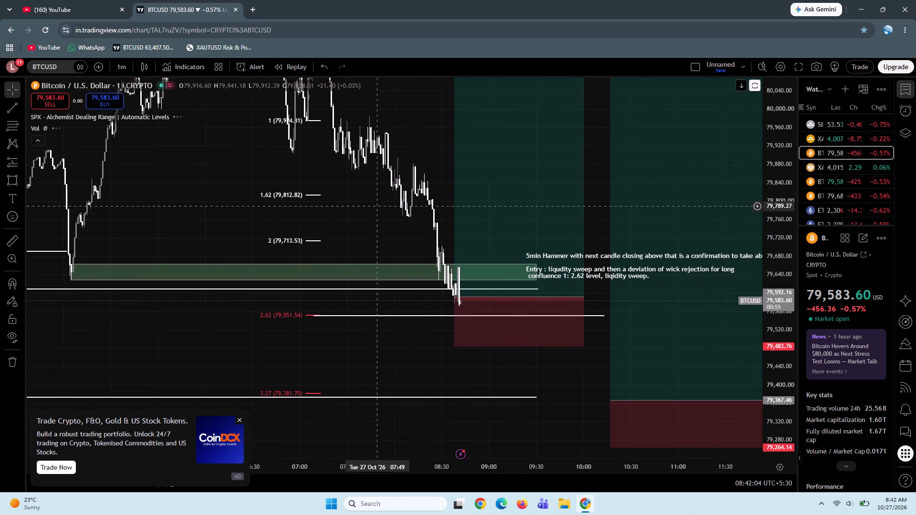
drag(385, 200, 391, 196)
drag(405, 216, 355, 192)
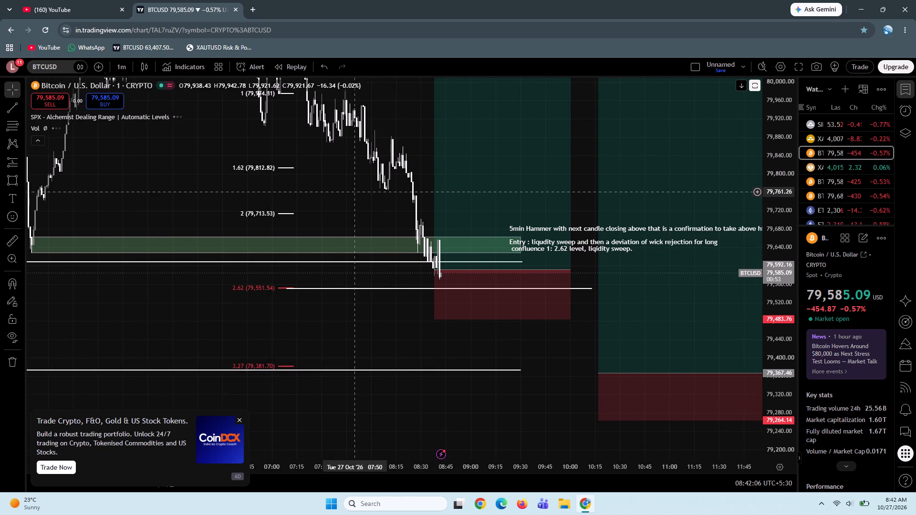
scroll(355, 192, up, 1)
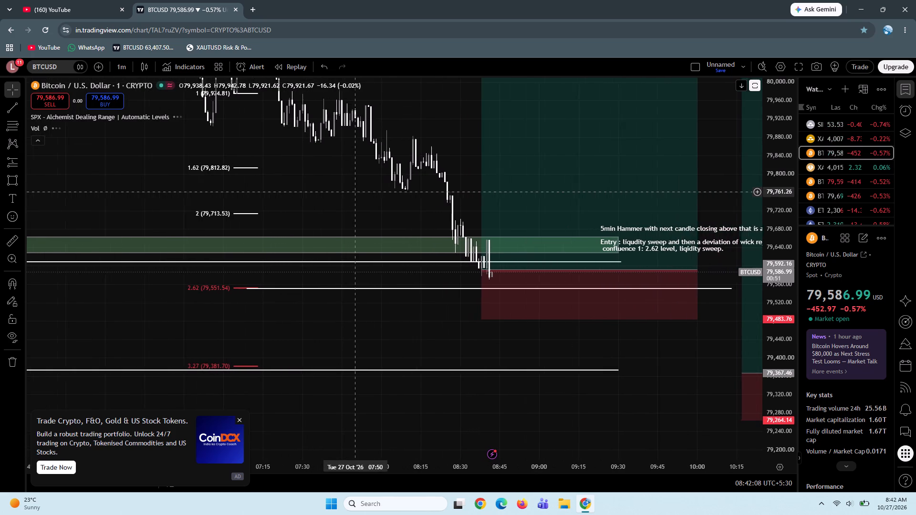
drag(363, 207, 290, 189)
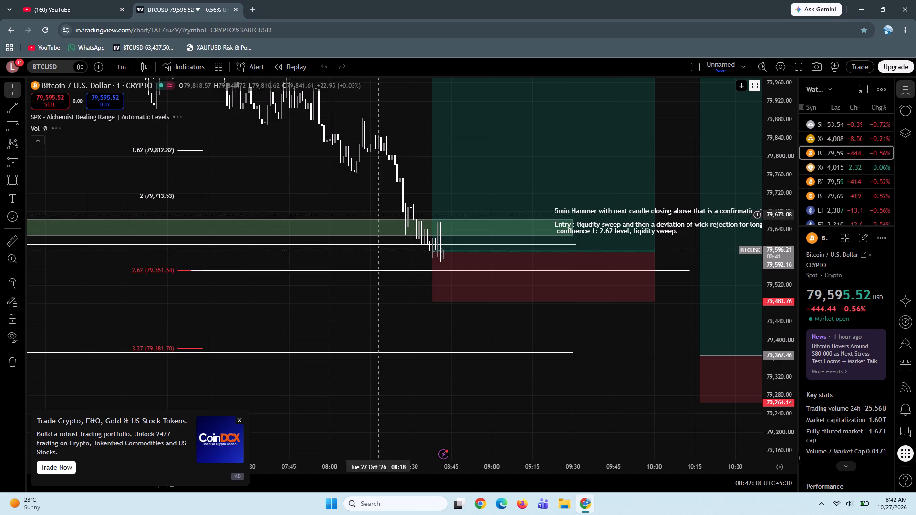
drag(415, 179, 304, 184)
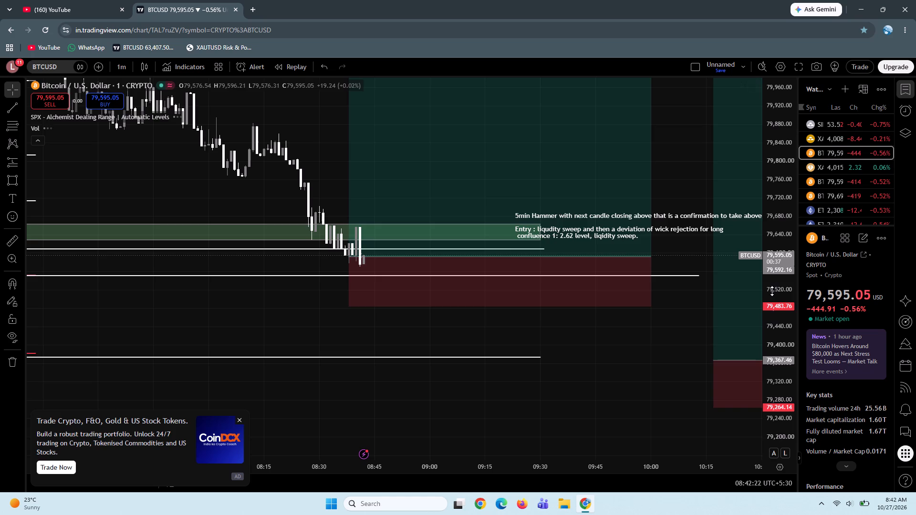
drag(772, 291, 770, 158)
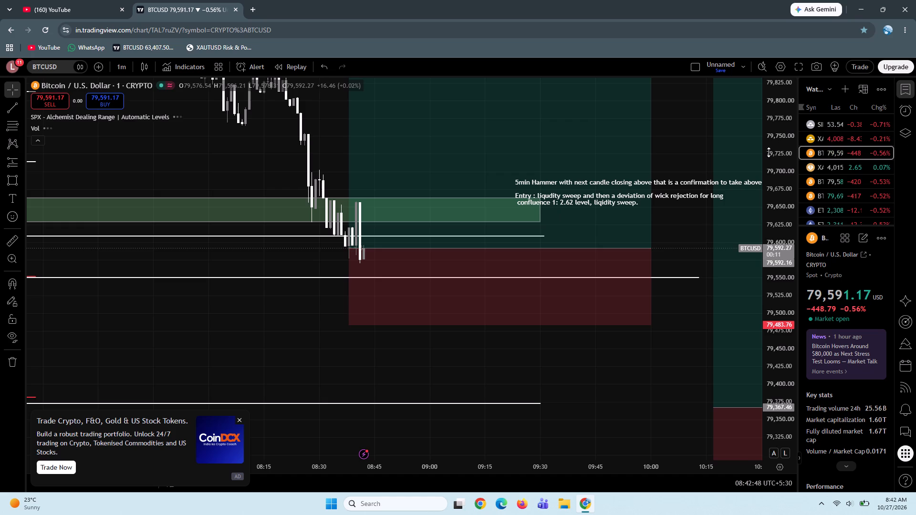
drag(779, 163, 762, 235)
drag(687, 307, 568, 349)
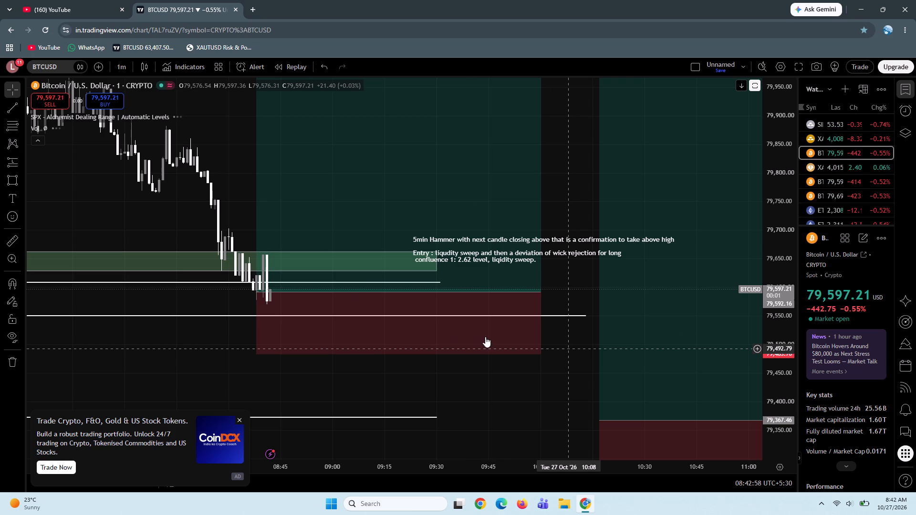
Move the first BTCUSD long position's entry to 79,598.67, starting at the 08:42 candle.
drag(256, 290, 258, 289)
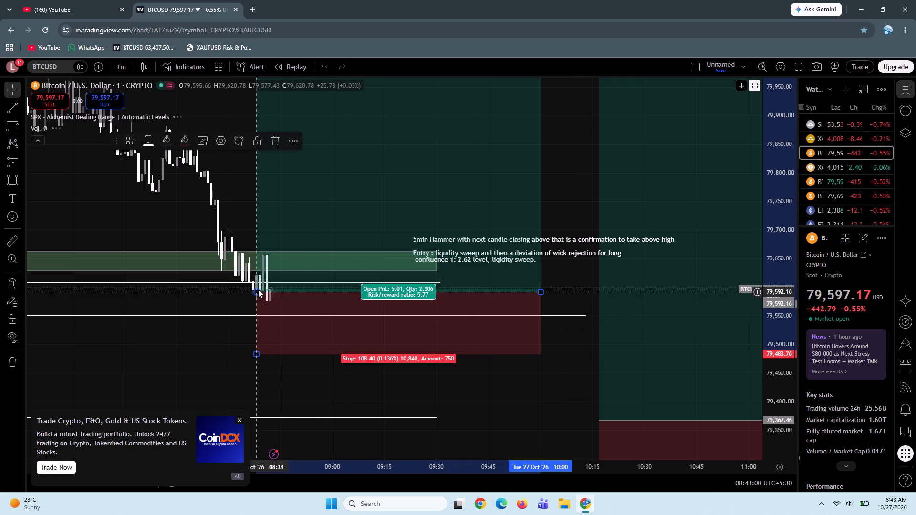
drag(258, 289, 271, 288)
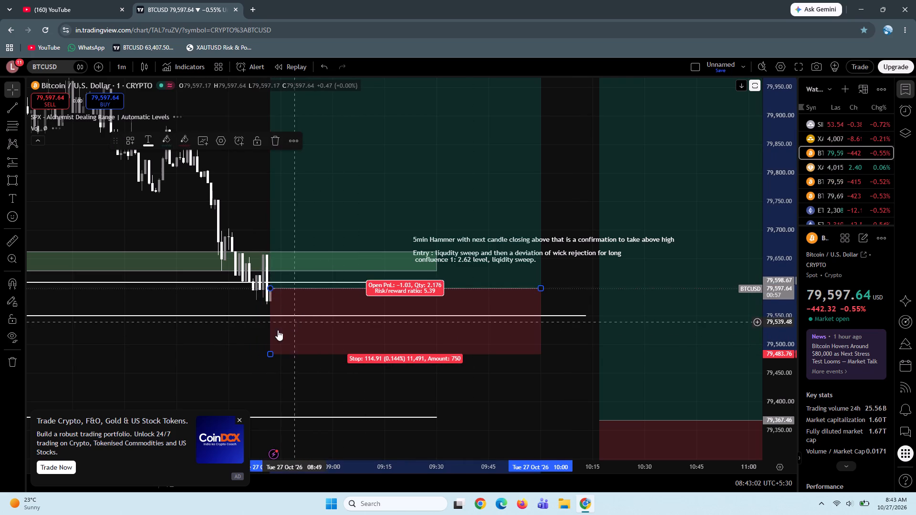
click(234, 345)
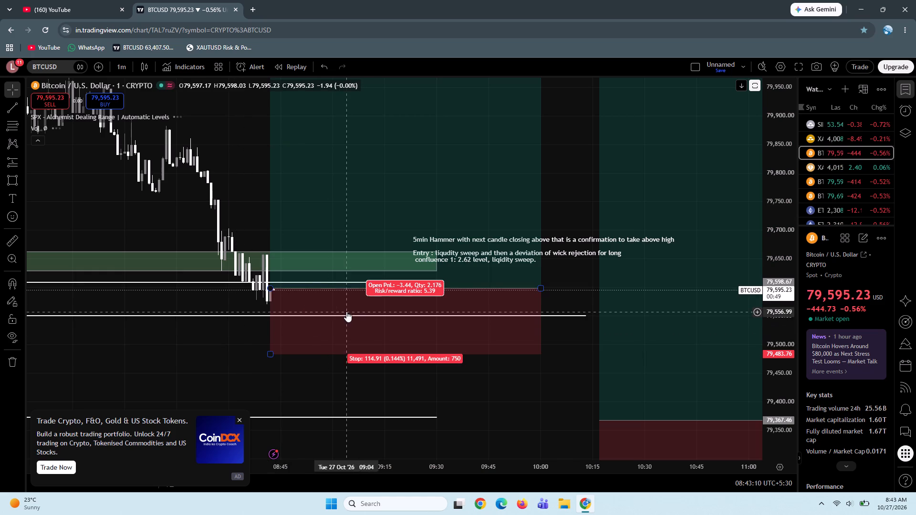
Raise the first BTCUSD long position's stop to 79,508.63, below the 2.62 level line.
drag(237, 306, 207, 337)
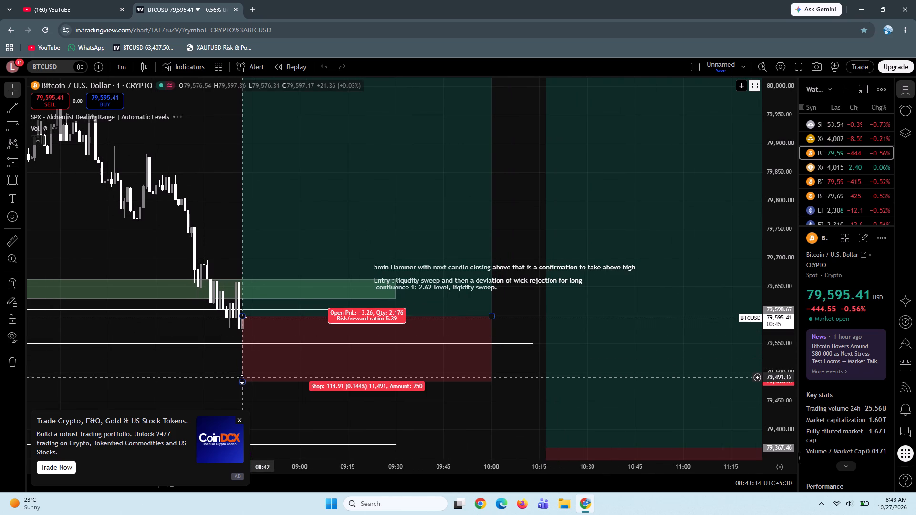
drag(243, 381, 250, 370)
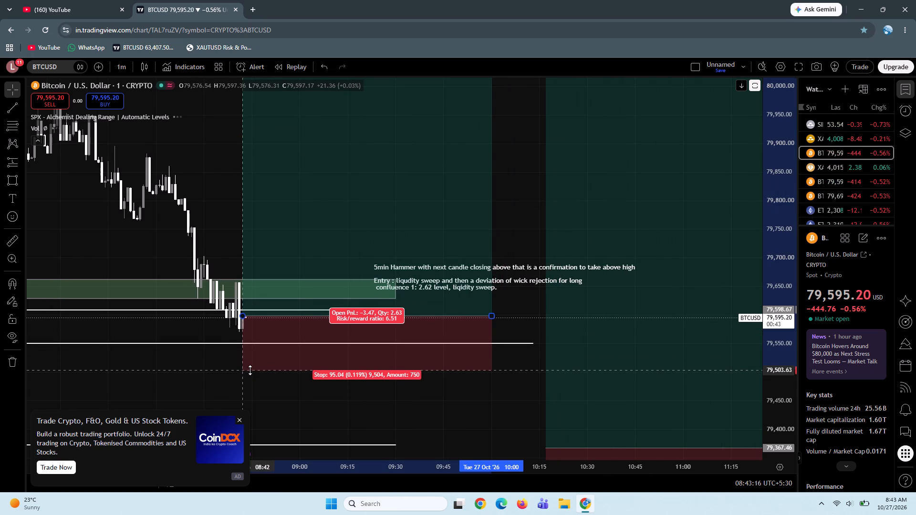
drag(250, 370, 250, 367)
click(196, 367)
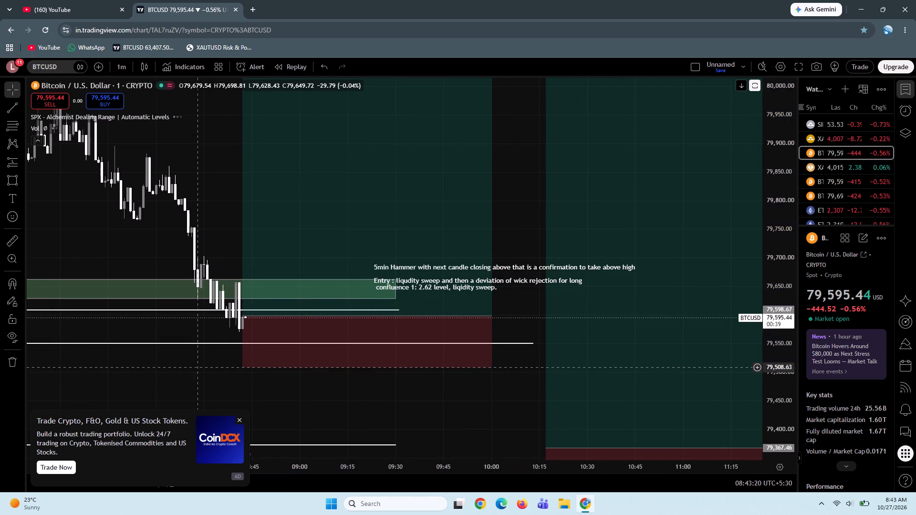
Measure the price distance from the first long position's entry down to its stop, and clear the measurement.
click(10, 242)
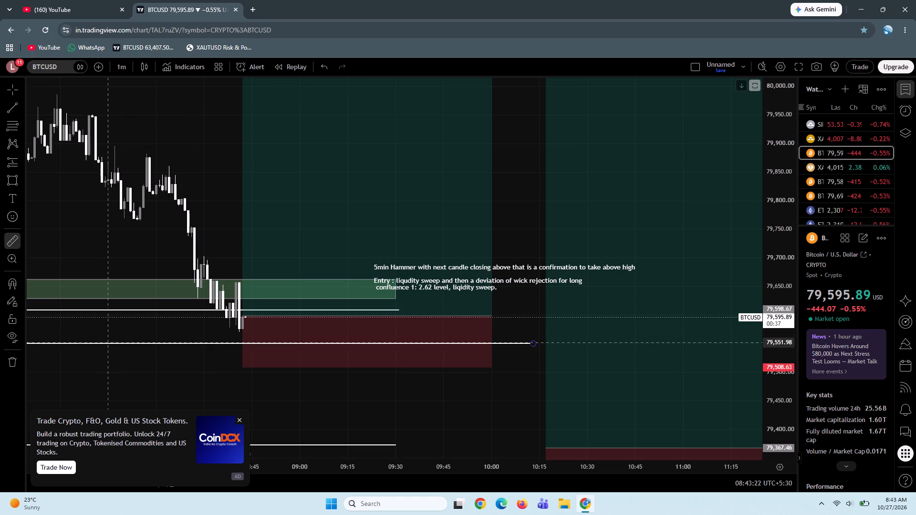
click(159, 316)
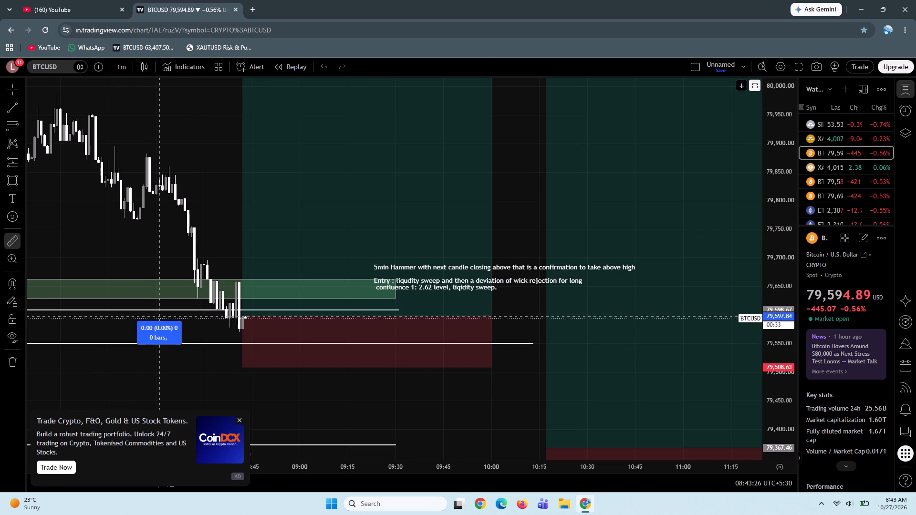
click(186, 367)
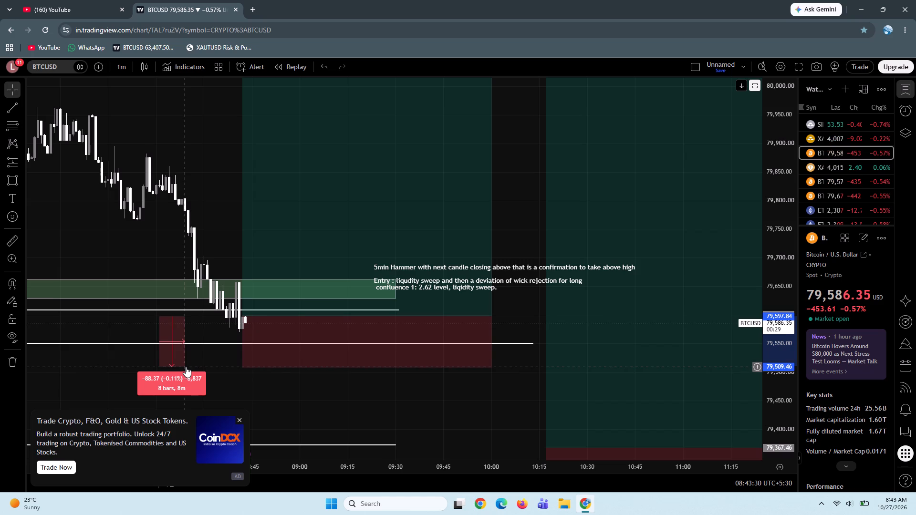
click(186, 367)
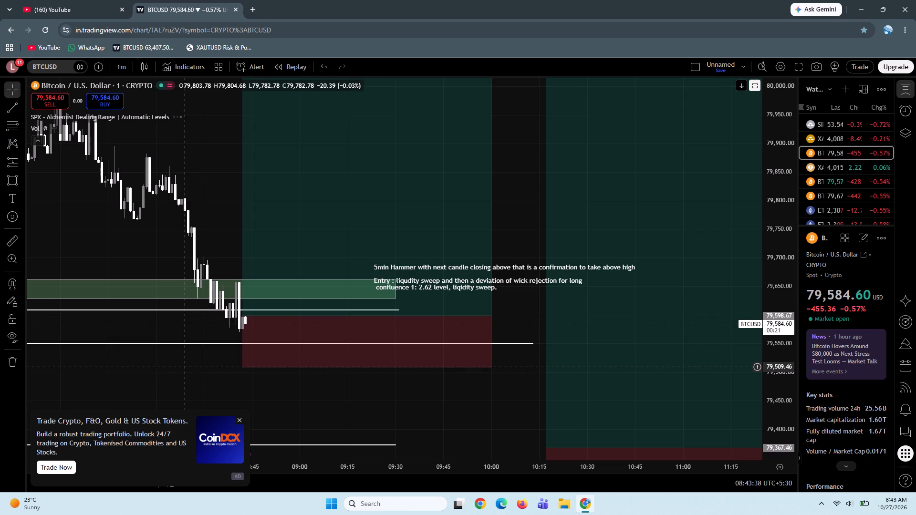
Open Calculator, compute 79694 minus 79588 for the BTCUSD.P long's entry-to-stop distance, and close it.
text(ca)
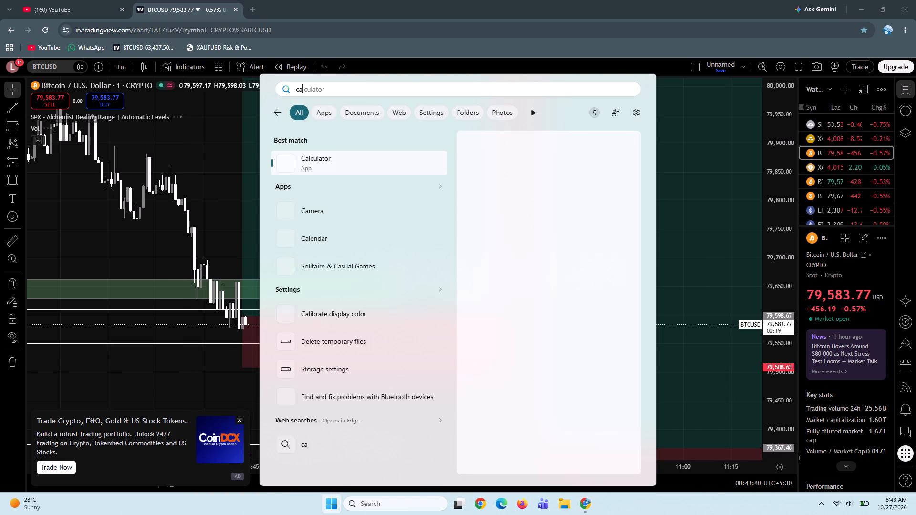
key(l)
key(Return)
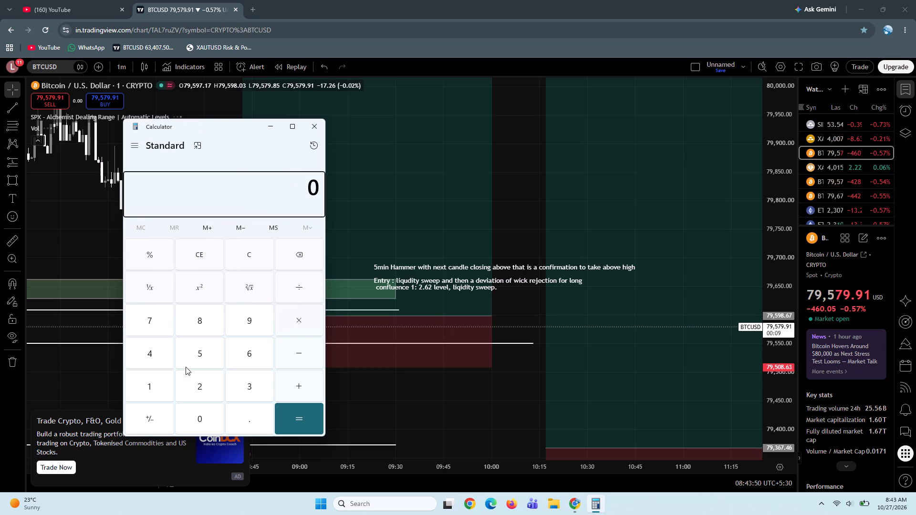
text(79)
text(694-)
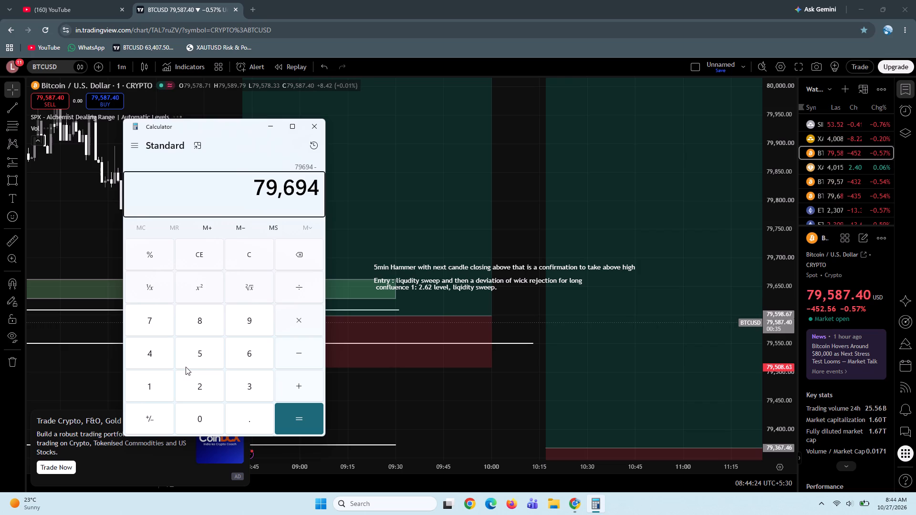
text(--)
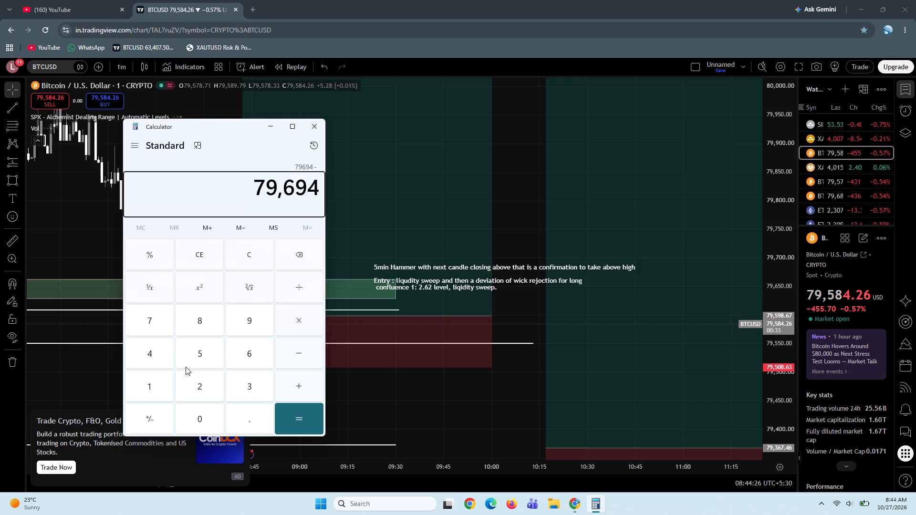
text(79)
text(588)
key(Return)
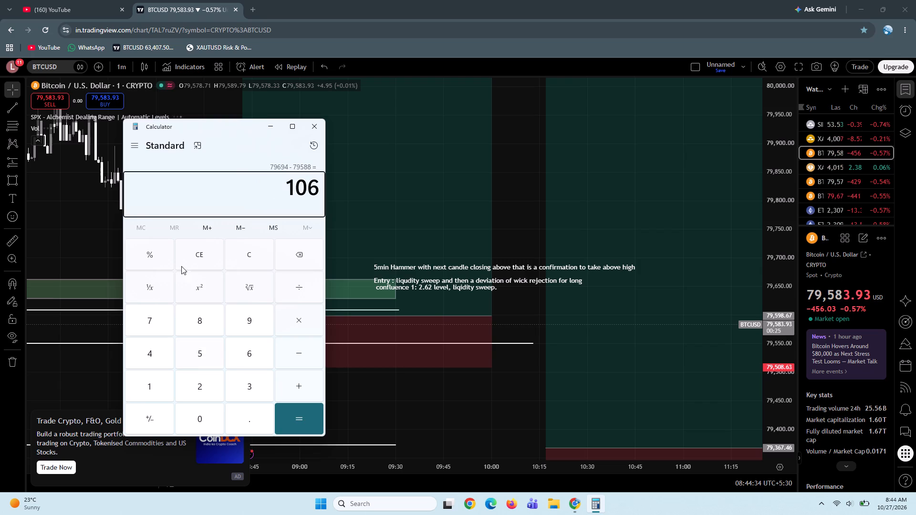
click(313, 126)
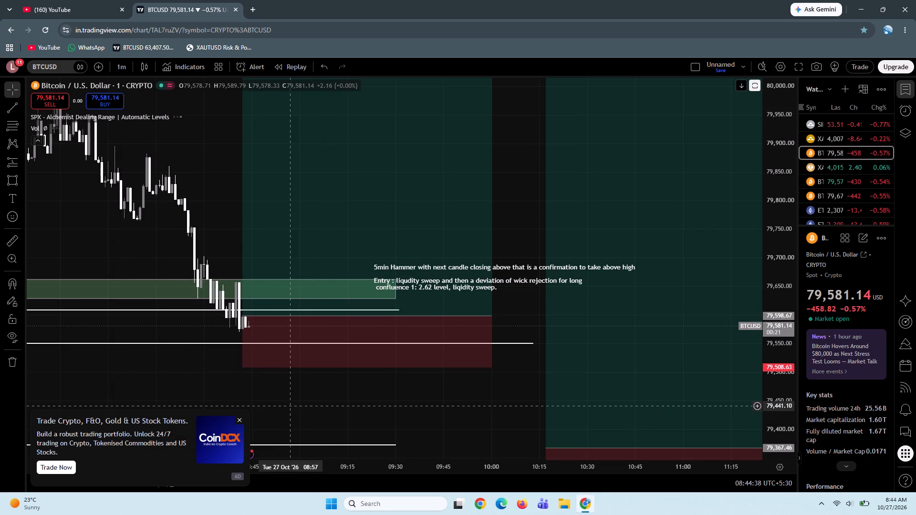
Switch the BTCUSD chart to the 5-minute interval.
drag(289, 406, 276, 404)
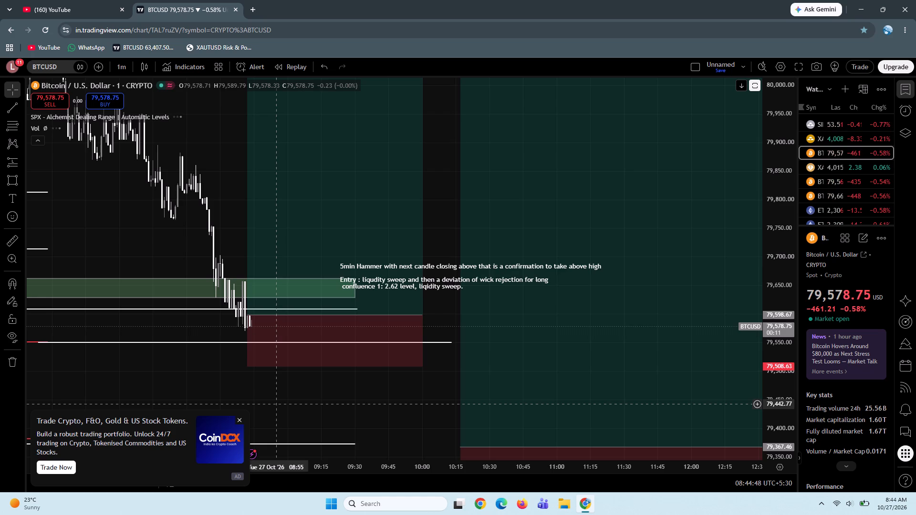
click(118, 65)
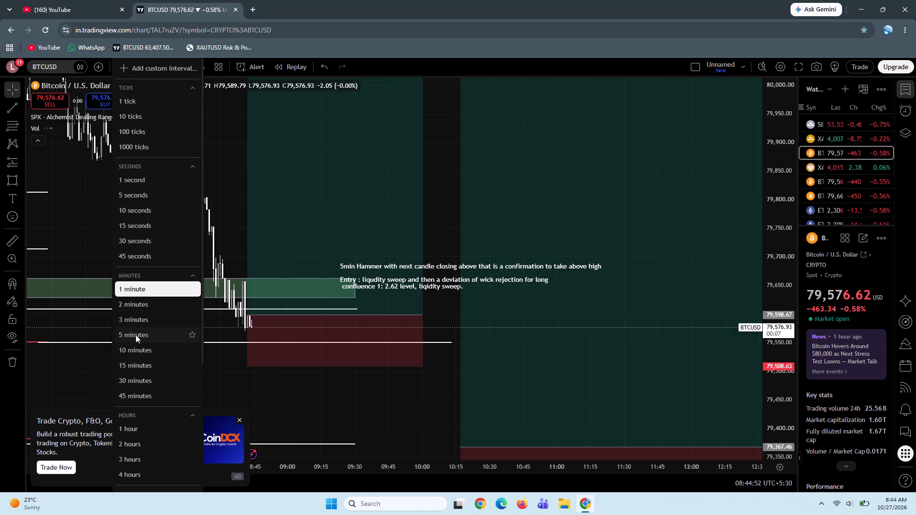
click(135, 334)
Examine the latest 5-minute candles closely against the first long position, the green zone and the 2.62 level line.
drag(276, 321, 509, 291)
drag(448, 291, 581, 292)
drag(581, 292, 678, 267)
drag(627, 311, 650, 299)
scroll(650, 299, up, 3)
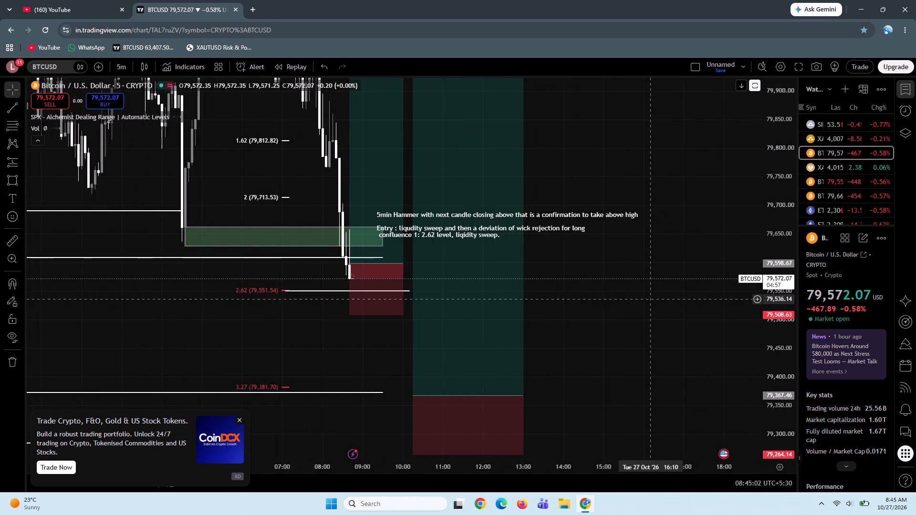
scroll(650, 299, up, 1)
drag(776, 295, 783, 196)
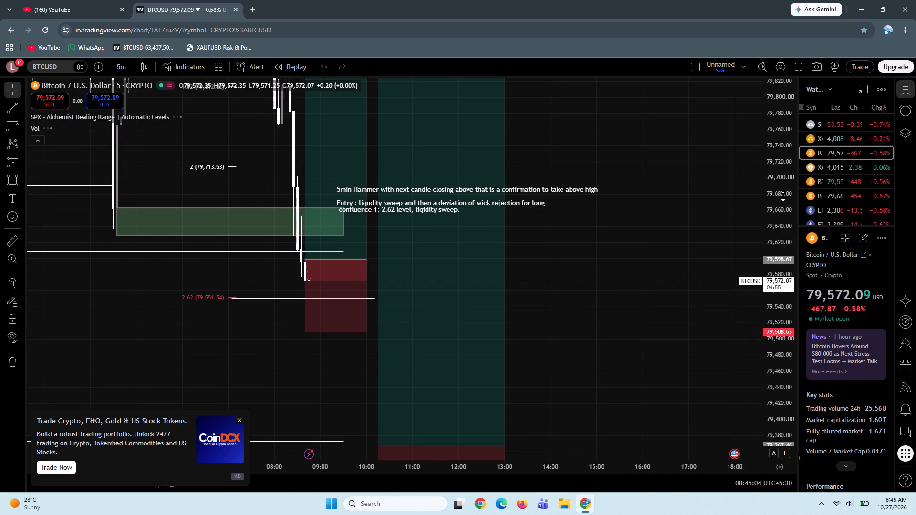
drag(597, 233, 650, 262)
scroll(650, 262, up, 1)
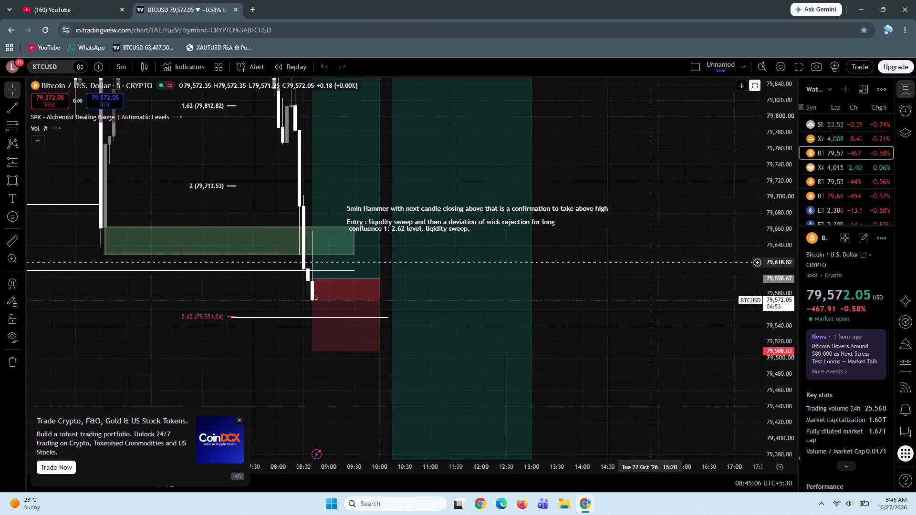
scroll(650, 262, up, 3)
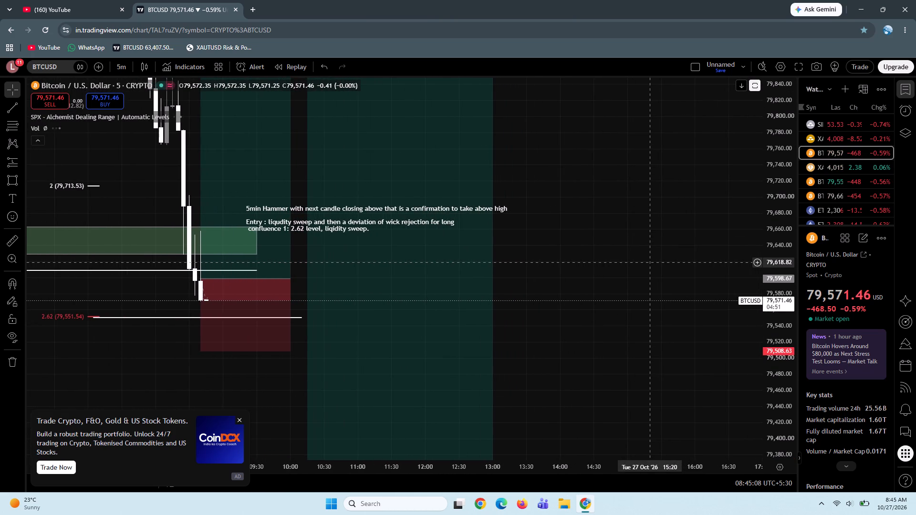
Dismiss the CoinDCX advertisement covering the lower part of the BTCUSD chart.
scroll(650, 262, up, 2)
drag(520, 147, 561, 215)
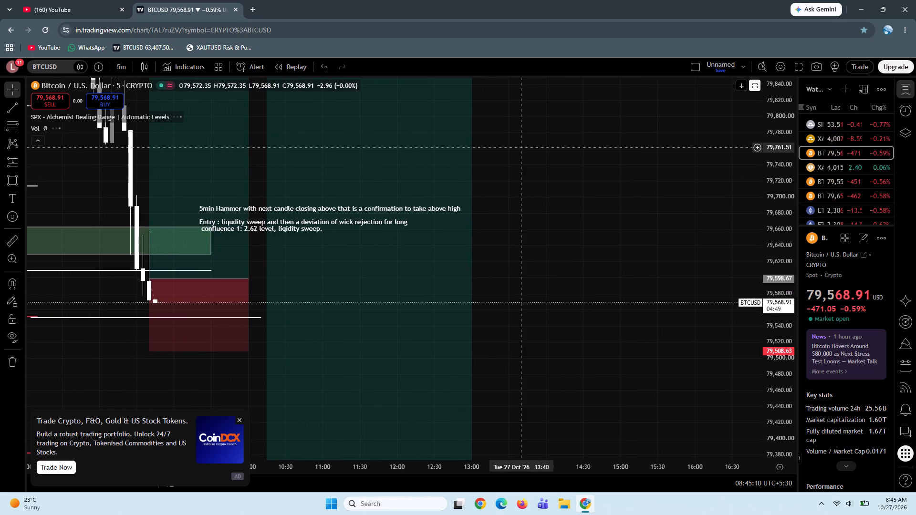
drag(561, 215, 597, 288)
drag(778, 174, 772, 284)
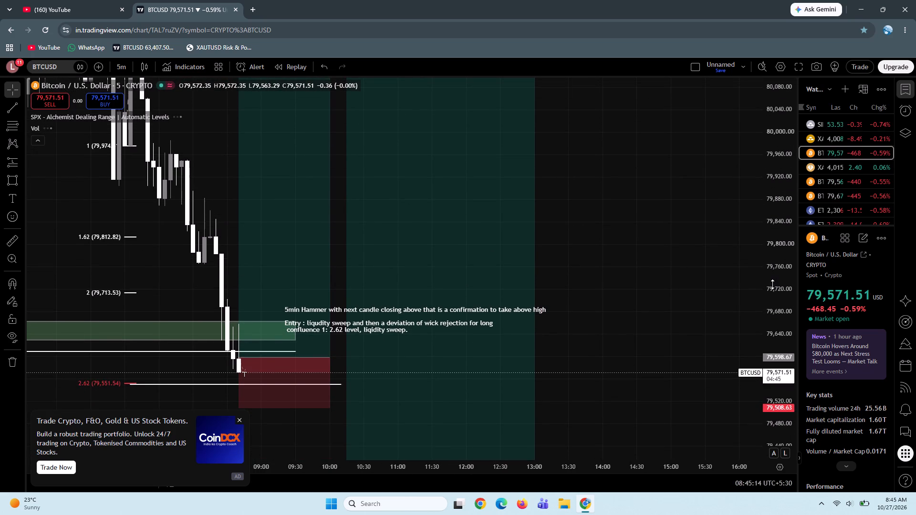
click(236, 422)
Examine BTCUSD price action against both long positions, the Fibonacci levels and the earlier swing-low lines.
drag(644, 254, 652, 255)
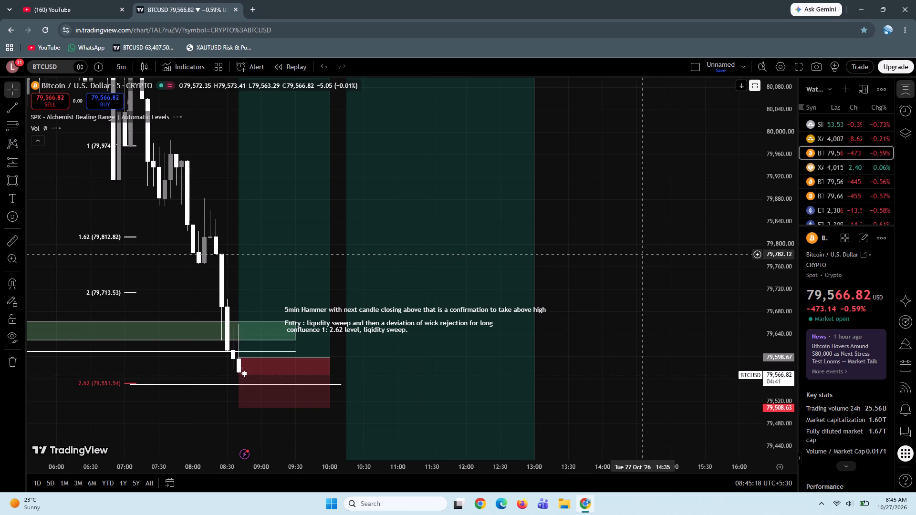
drag(652, 255, 674, 255)
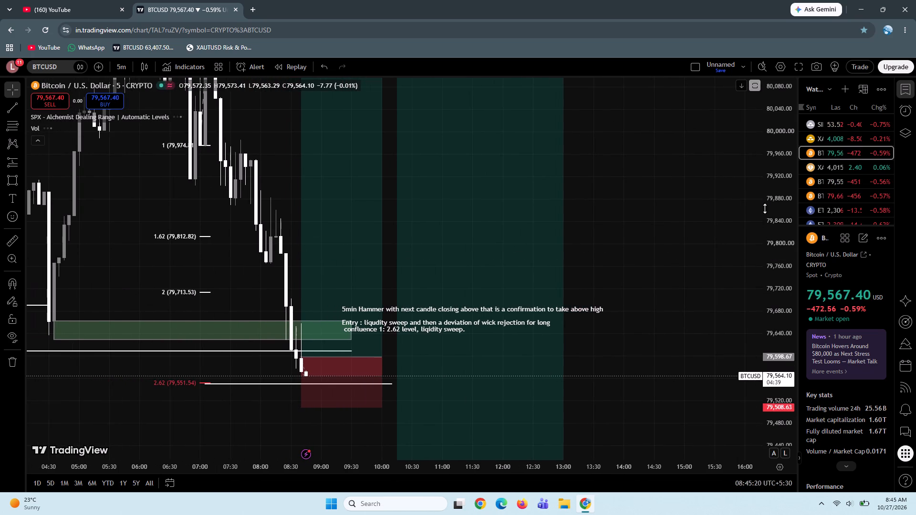
drag(766, 202, 760, 316)
drag(699, 222, 701, 251)
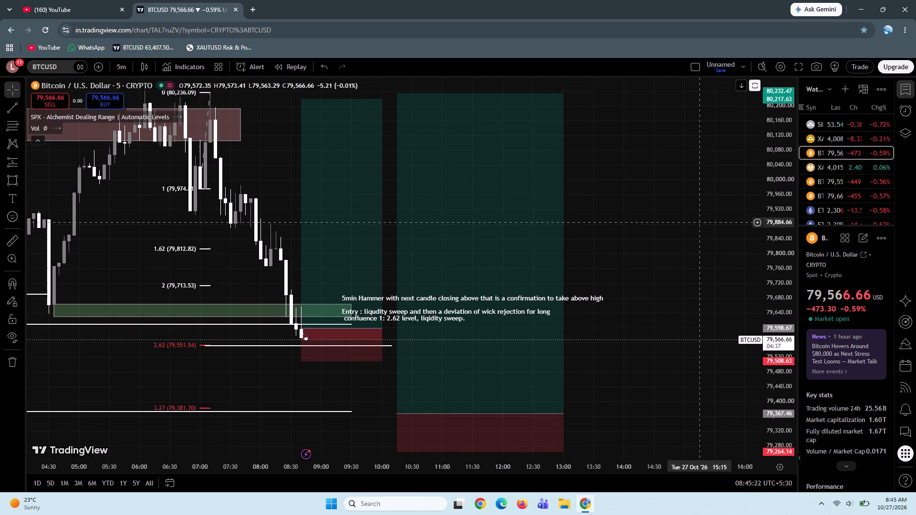
drag(701, 251, 698, 281)
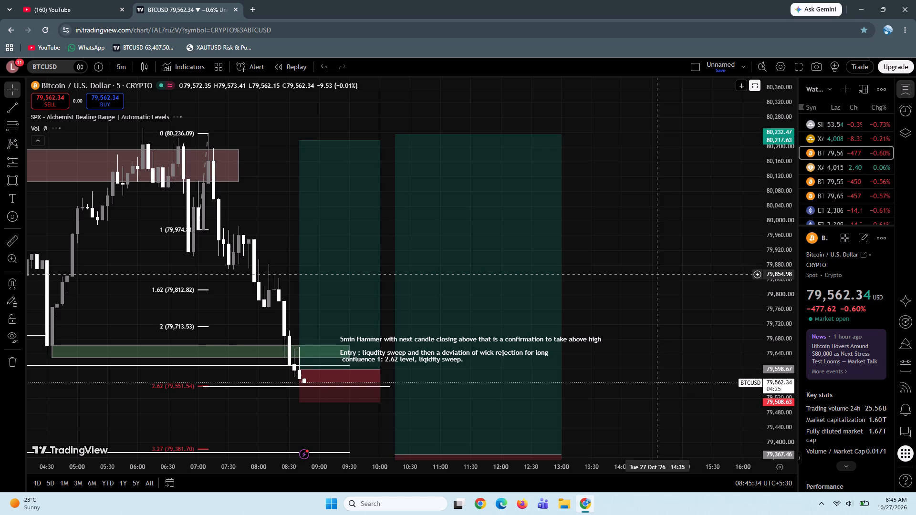
drag(619, 312, 642, 283)
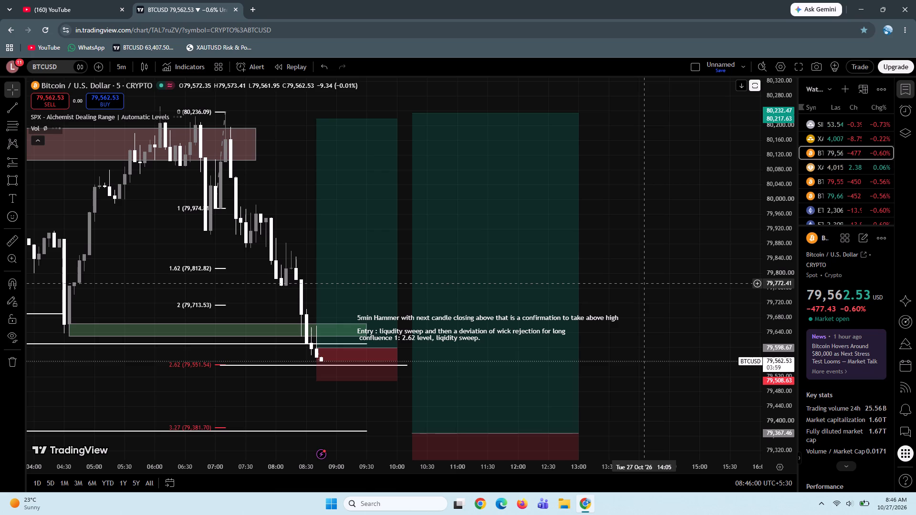
drag(636, 278, 750, 281)
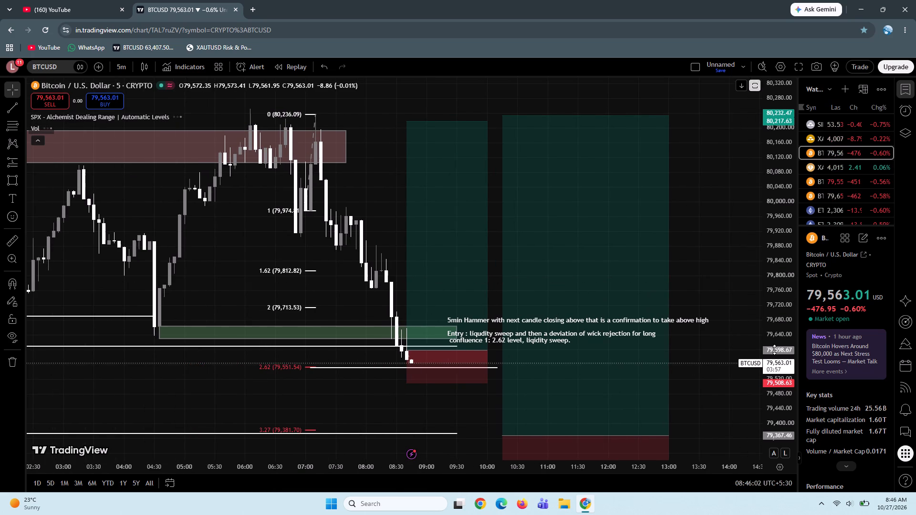
drag(786, 351, 788, 237)
drag(704, 283, 708, 207)
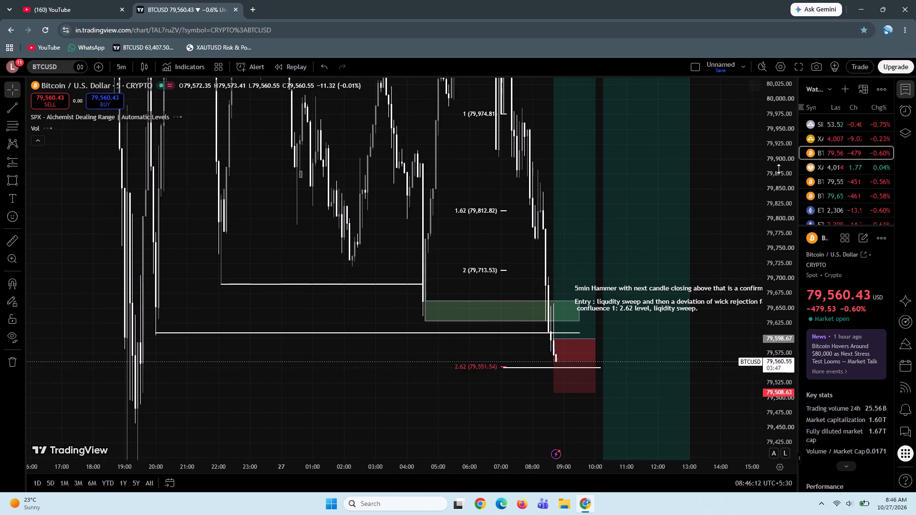
drag(778, 166, 764, 258)
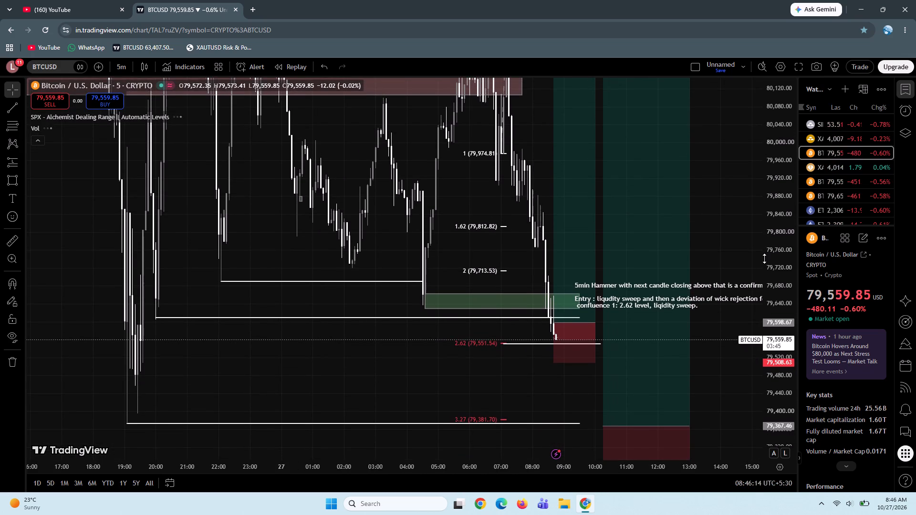
drag(725, 265, 698, 233)
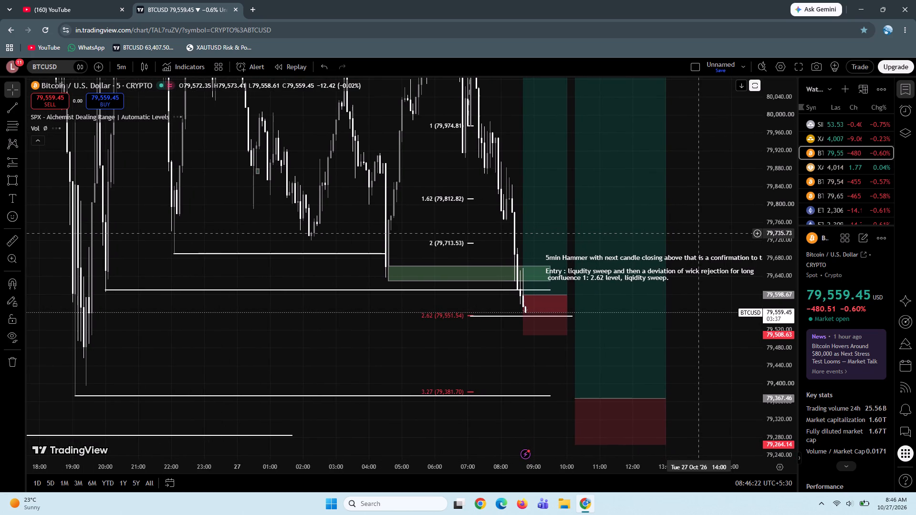
drag(698, 233, 708, 181)
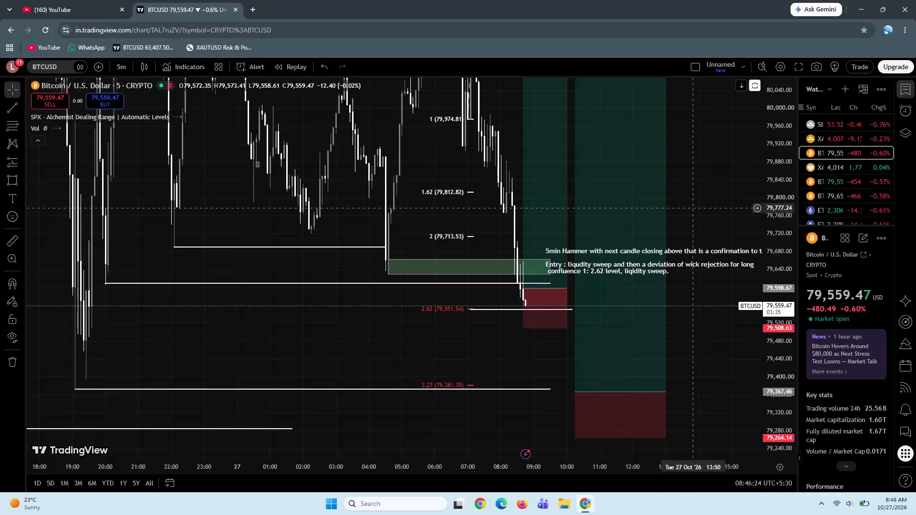
drag(692, 208, 694, 196)
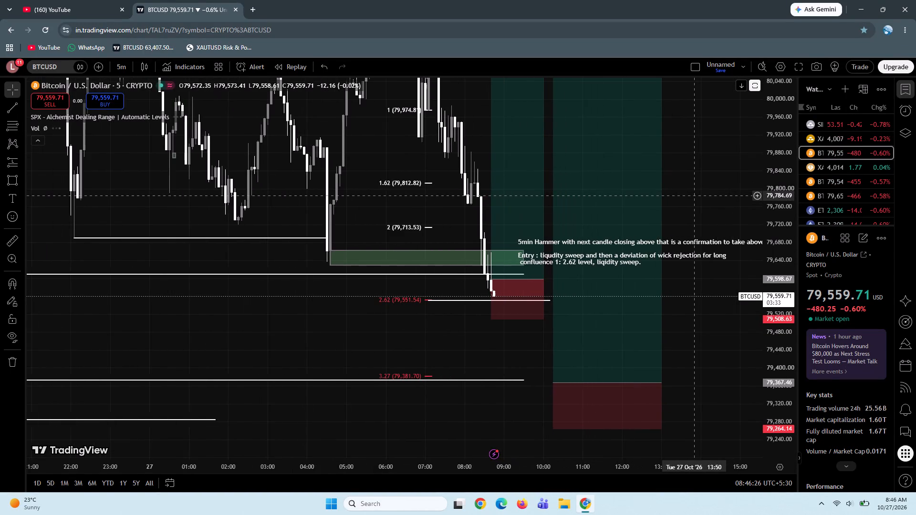
Nudge the short white line at the first long position up onto the 2.62 Fibonacci level at 79,551.54.
scroll(694, 196, up, 1)
drag(790, 344, 812, 134)
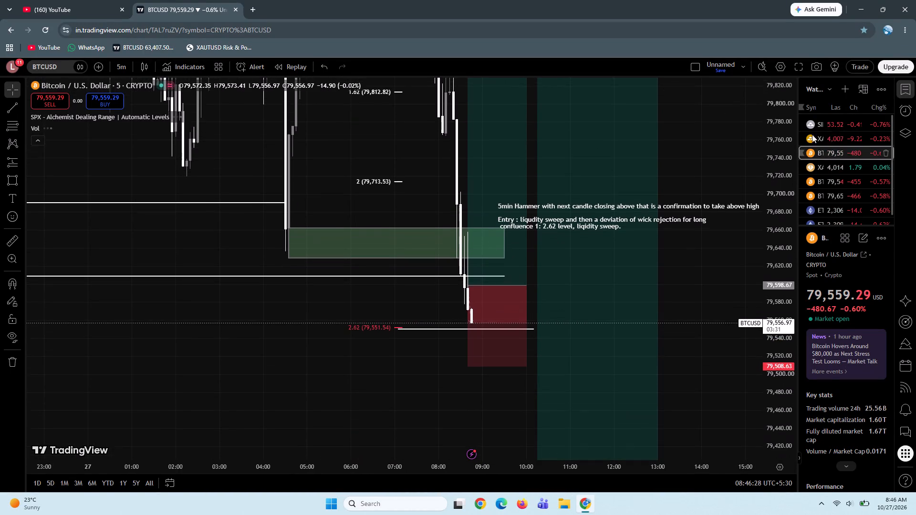
drag(812, 134, 816, 91)
drag(707, 293, 720, 240)
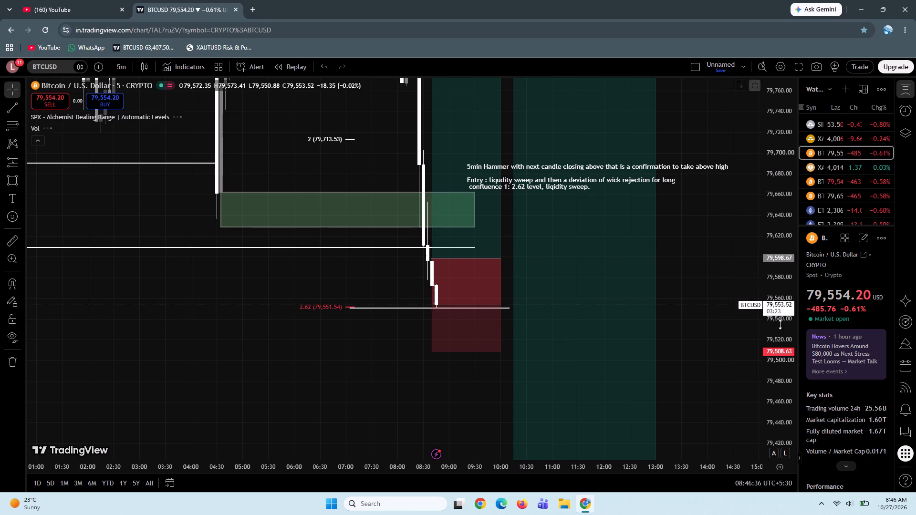
drag(782, 329, 796, 89)
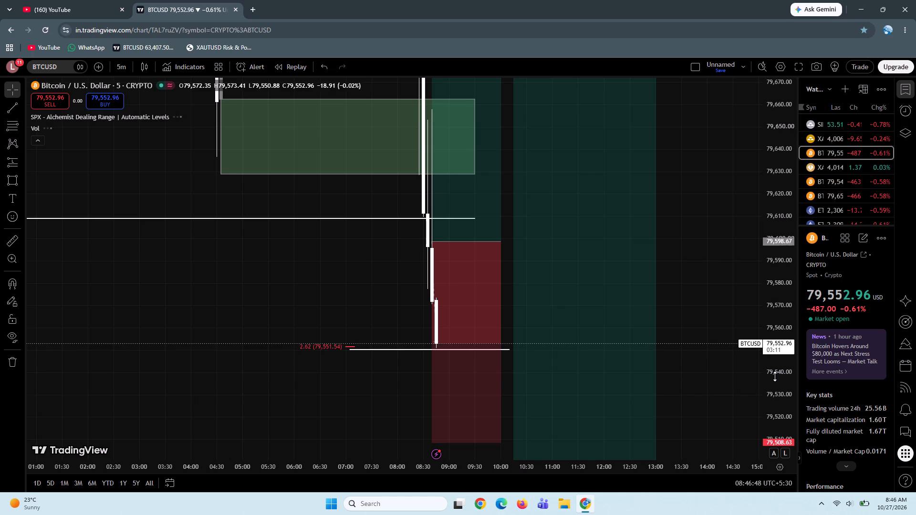
click(416, 352)
click(413, 350)
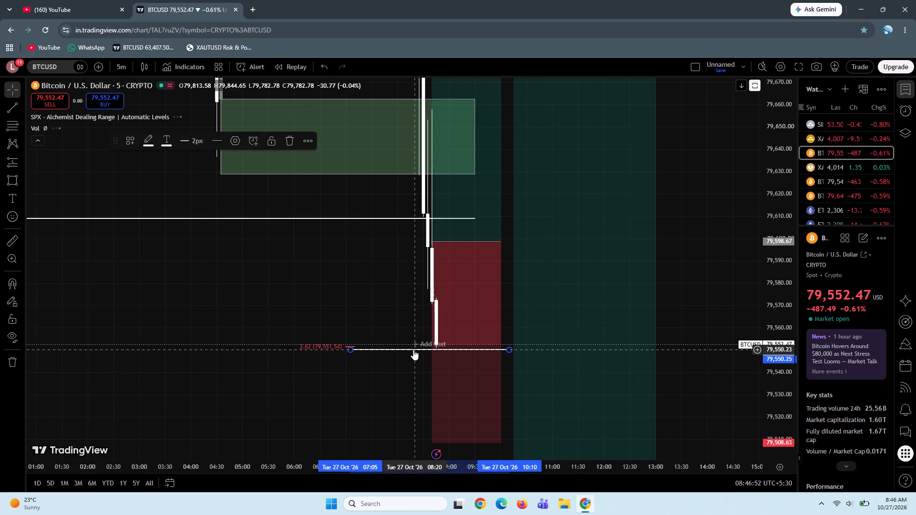
key(Up)
key(Up)
key(Up)
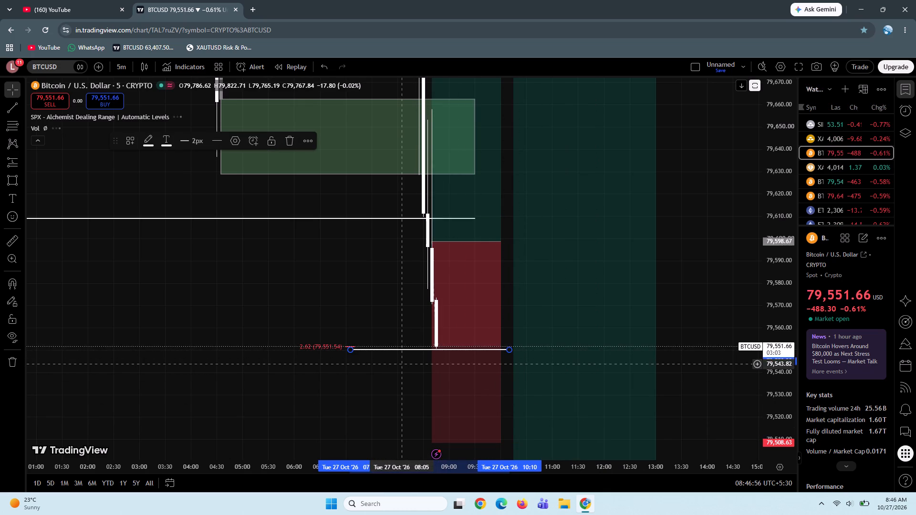
click(400, 364)
click(401, 350)
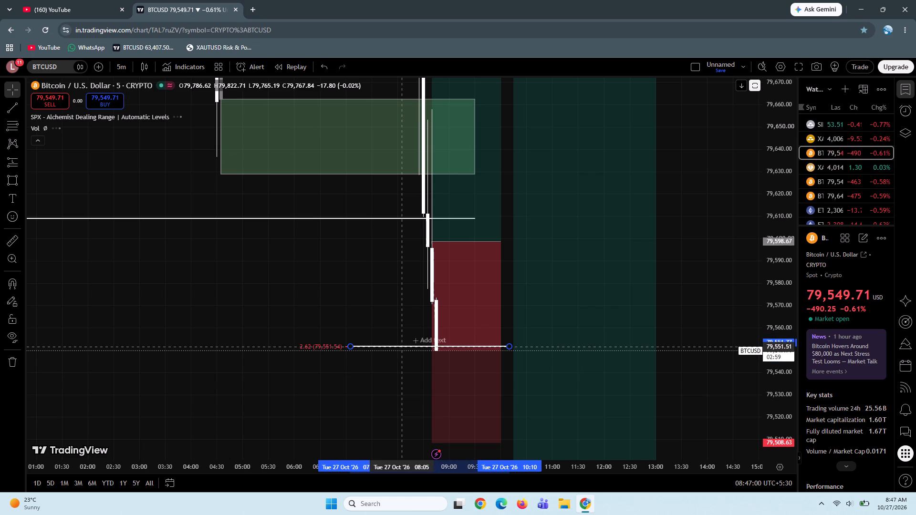
click(364, 315)
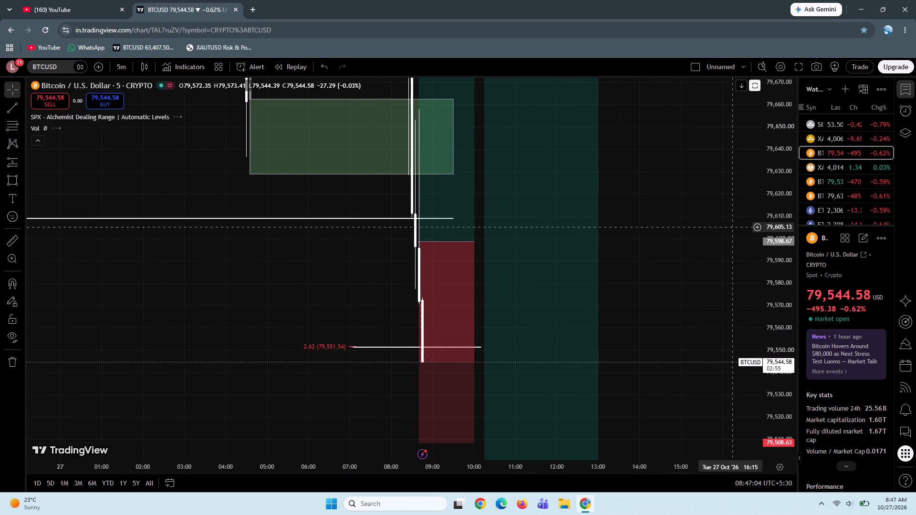
Draw a horizontal trend line from the 26 Oct 19:25 swing low at 79,395.02 to 27 Oct 13:00.
drag(786, 126, 756, 362)
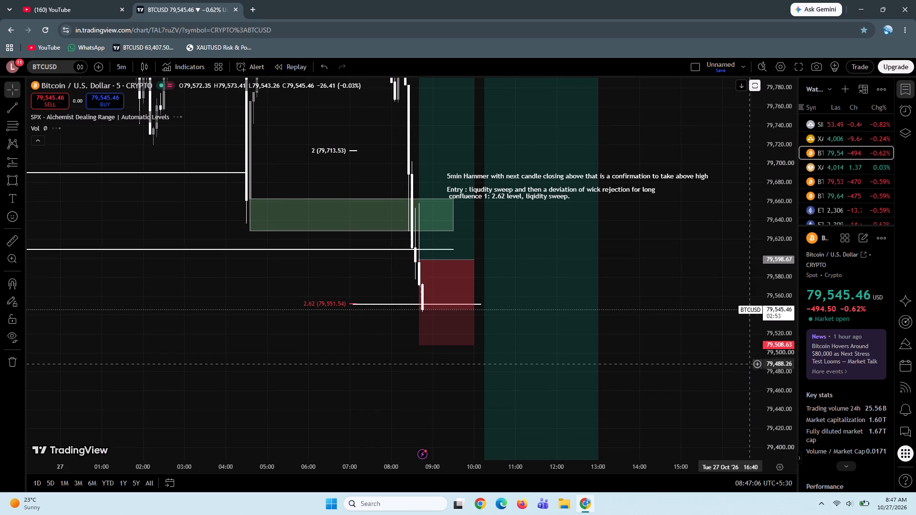
drag(256, 381, 525, 341)
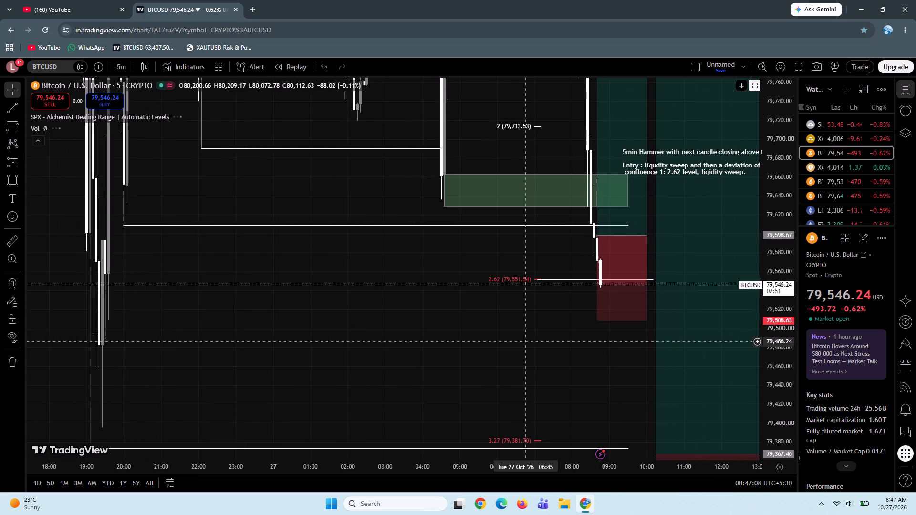
drag(516, 386, 492, 311)
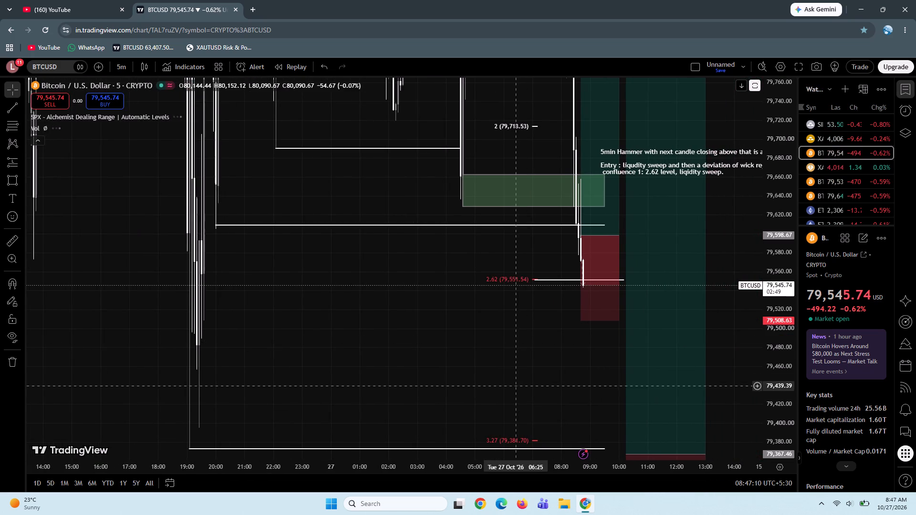
drag(492, 311, 463, 273)
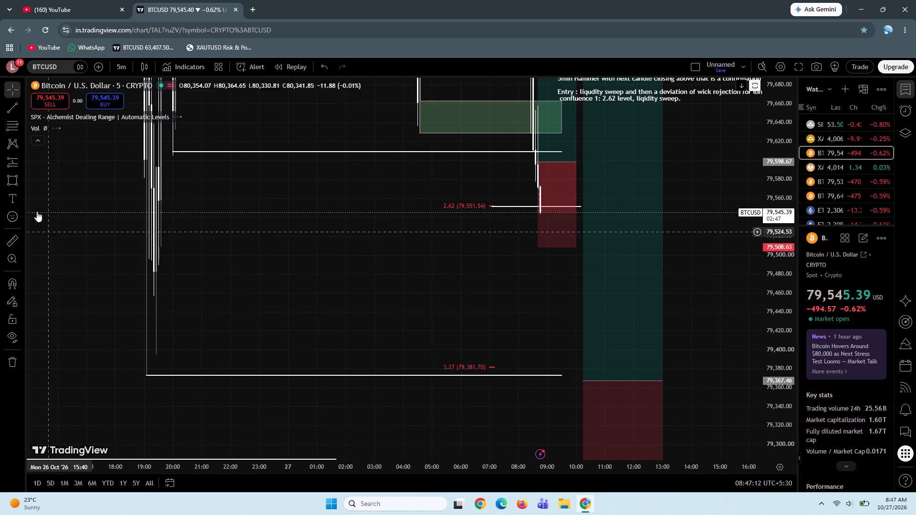
click(14, 108)
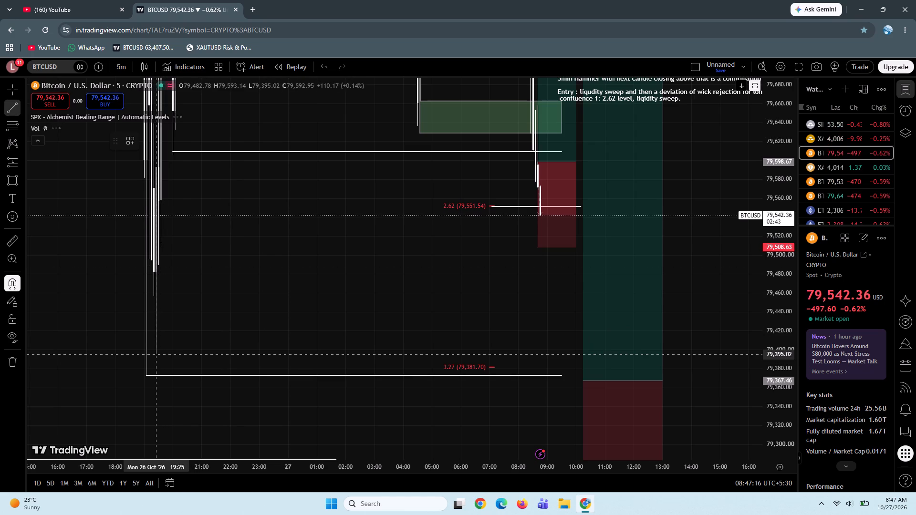
ctrl+click(156, 356)
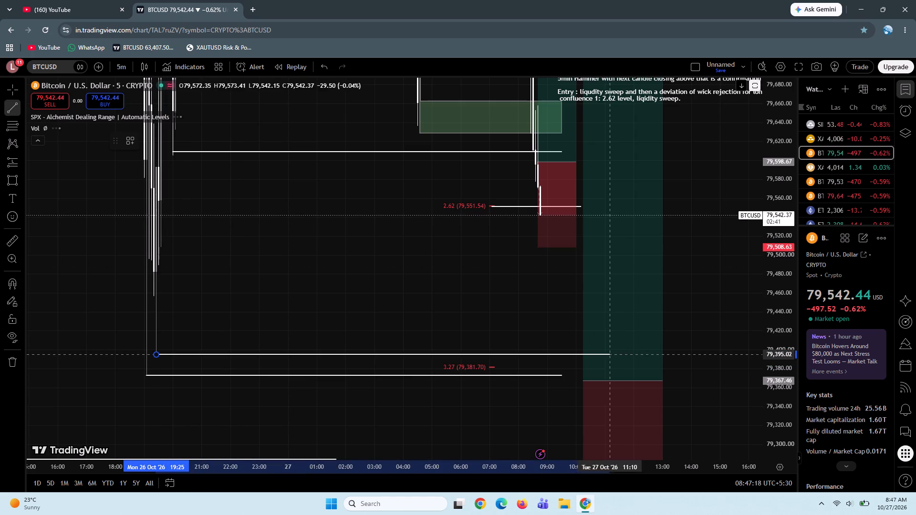
ctrl+shift+click(663, 390)
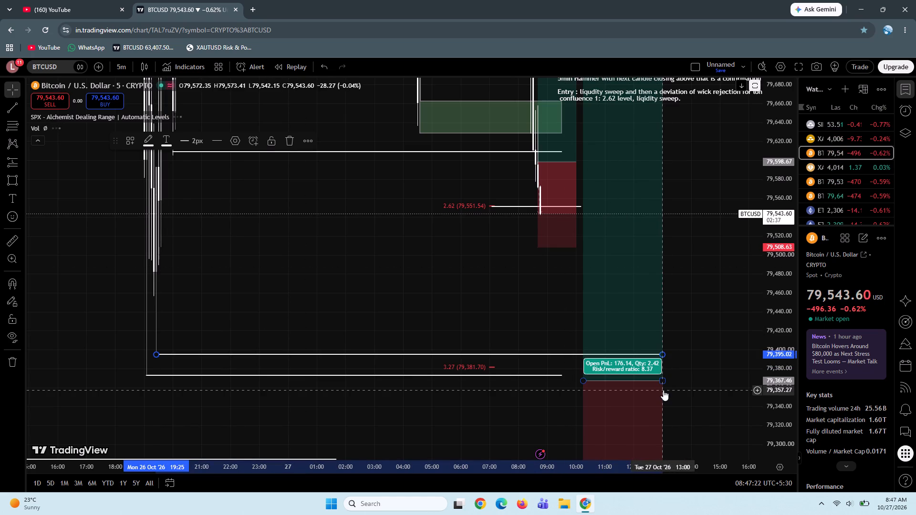
Raise the second long position's entry to about 79,383.97, between the two lower swing-low lines, with its start at 10:10.
drag(584, 380, 583, 362)
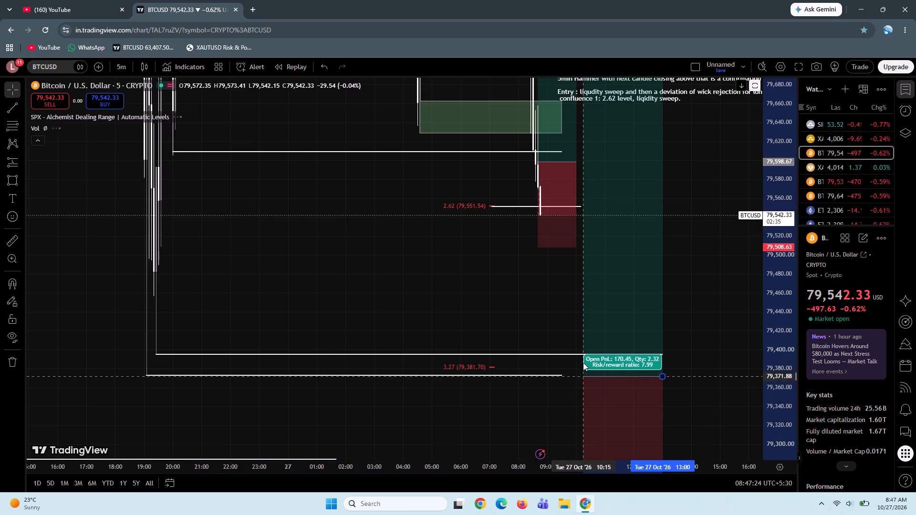
drag(583, 362, 581, 356)
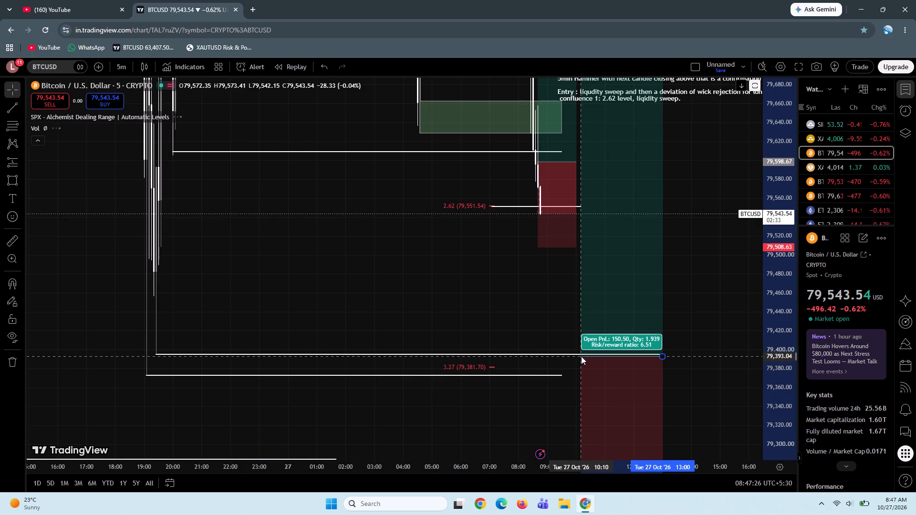
drag(581, 356, 581, 365)
click(581, 365)
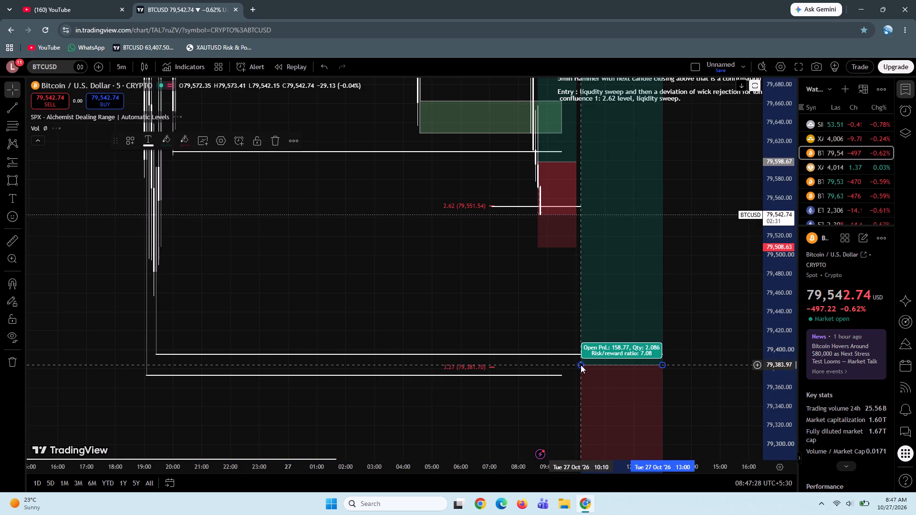
Inspect the second long position's stop against the surrounding swing-low lines and the 3.27 level.
drag(537, 271, 481, 228)
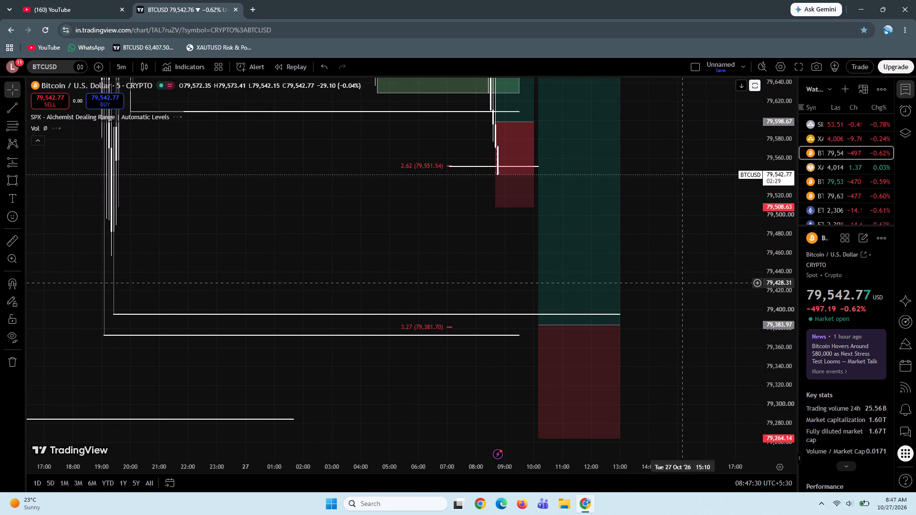
drag(790, 198, 781, 327)
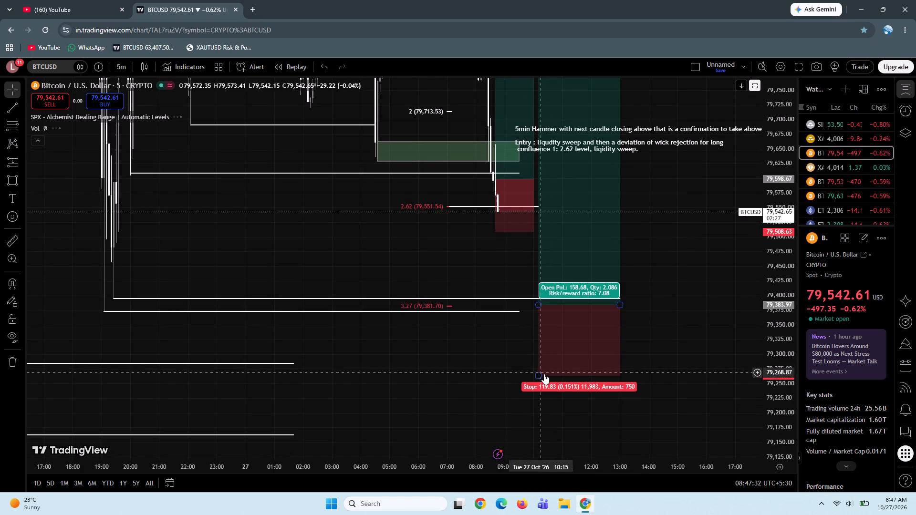
click(540, 375)
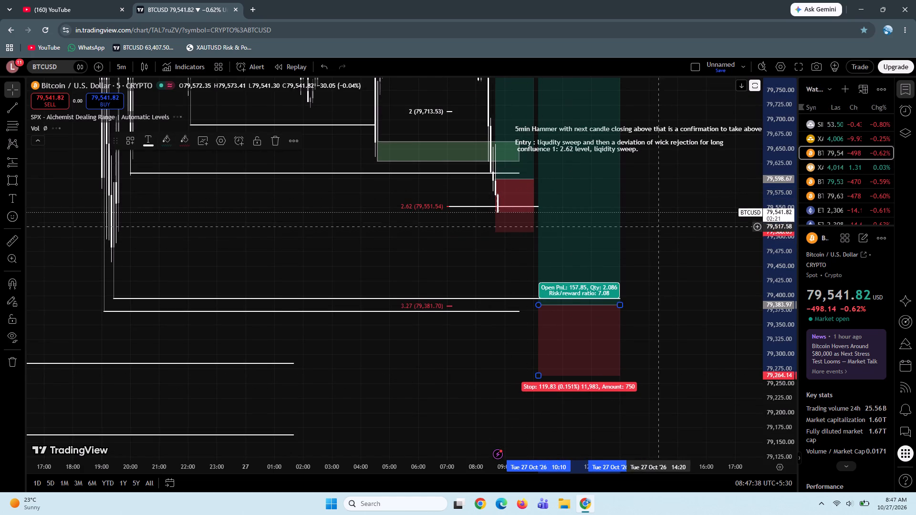
drag(676, 266, 676, 257)
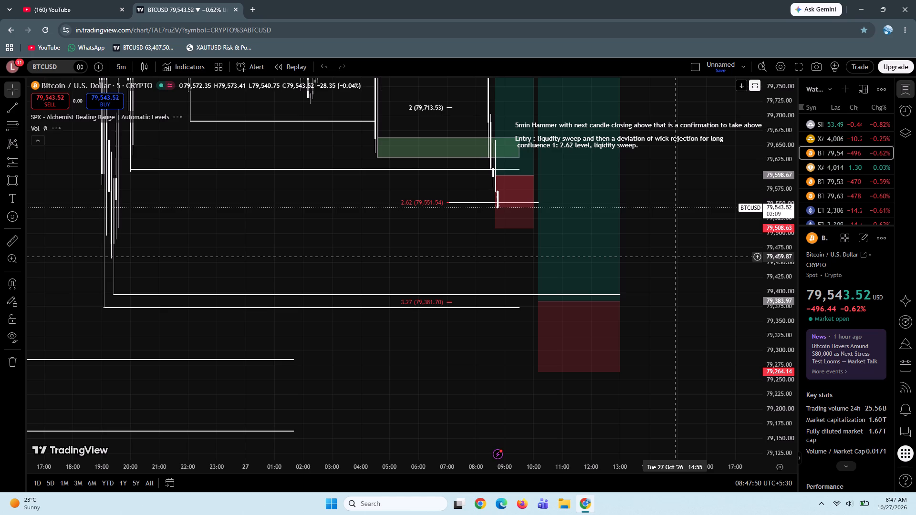
drag(791, 151, 791, 164)
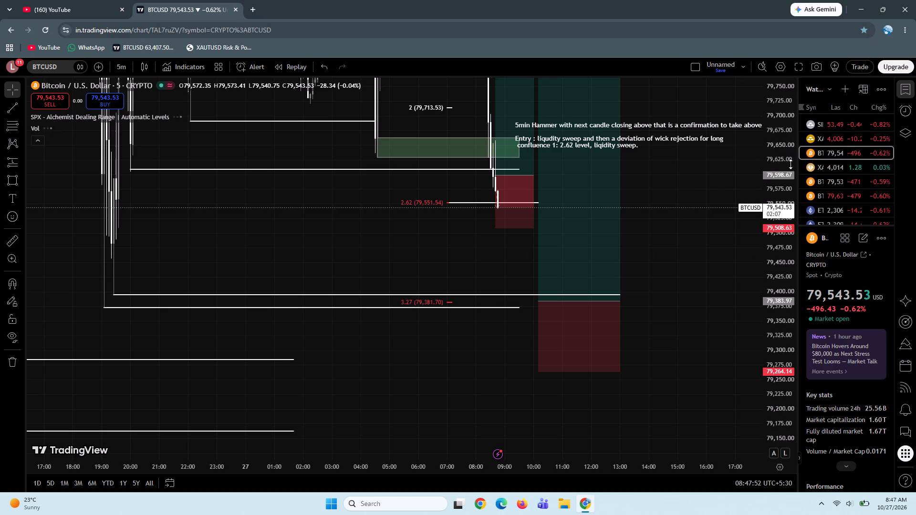
Review both long positions against the Fibonacci levels and swing-low lines on the 5-minute chart.
drag(791, 164, 781, 212)
drag(647, 202, 607, 247)
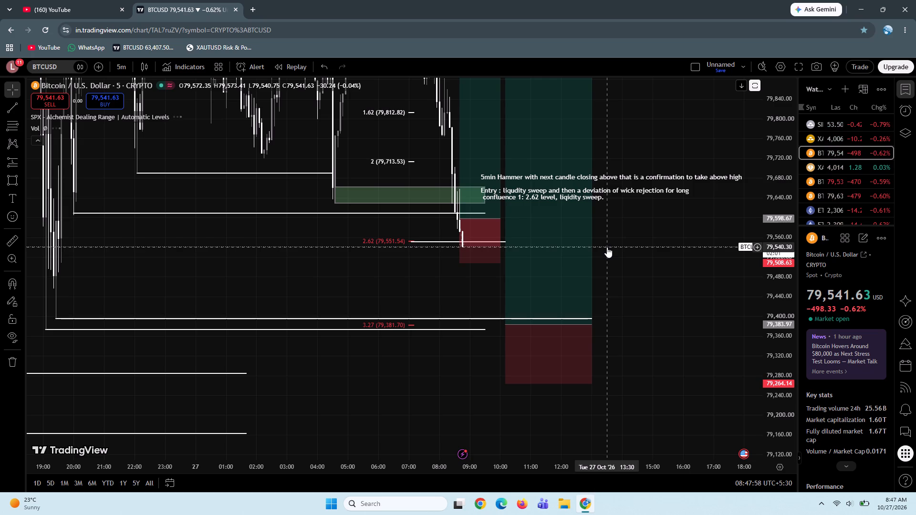
drag(799, 132, 794, 187)
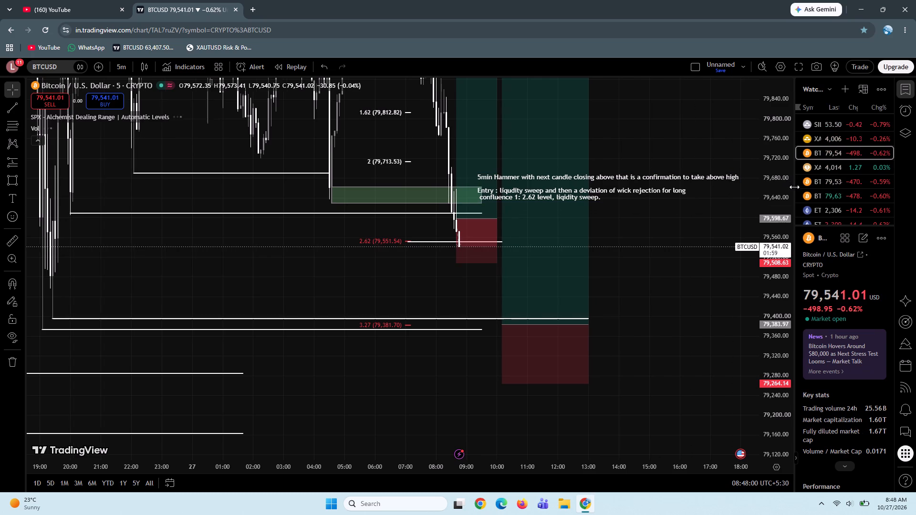
drag(794, 187, 795, 190)
drag(779, 125, 787, 198)
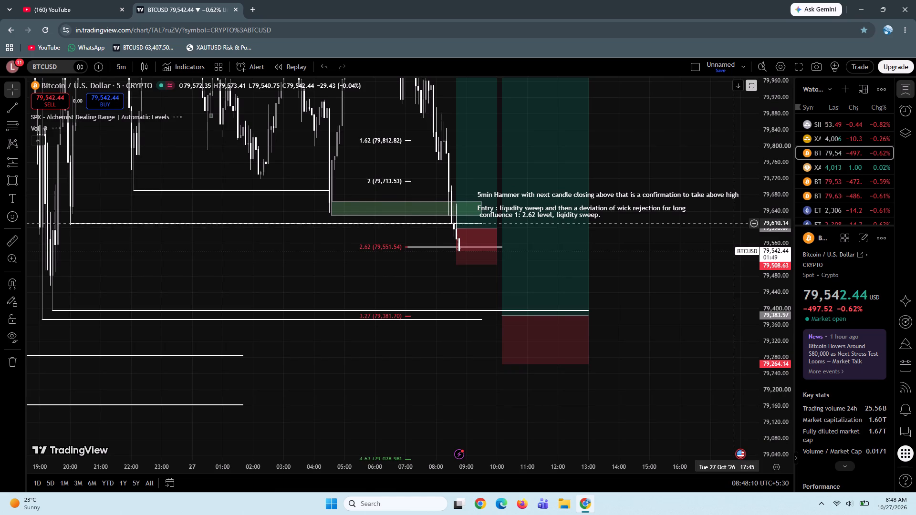
drag(647, 312, 665, 312)
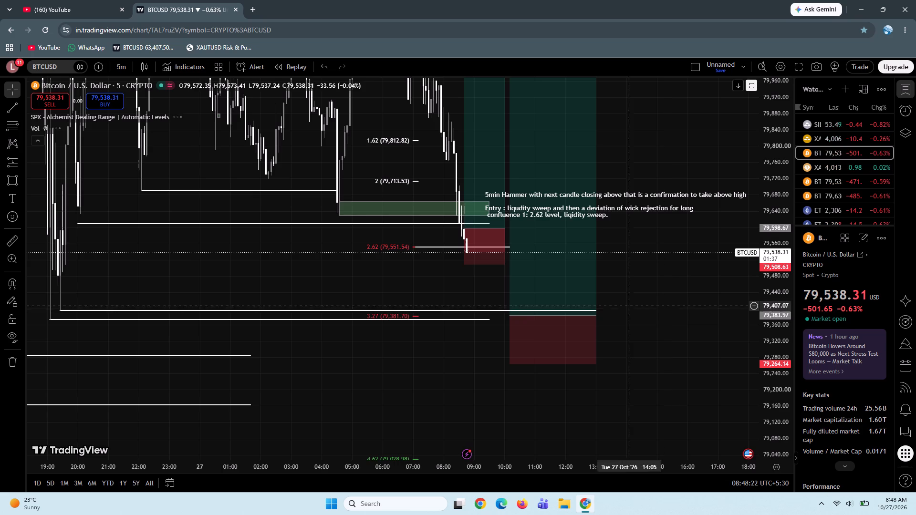
Switch the BTCUSD chart to the 1-minute interval.
click(120, 65)
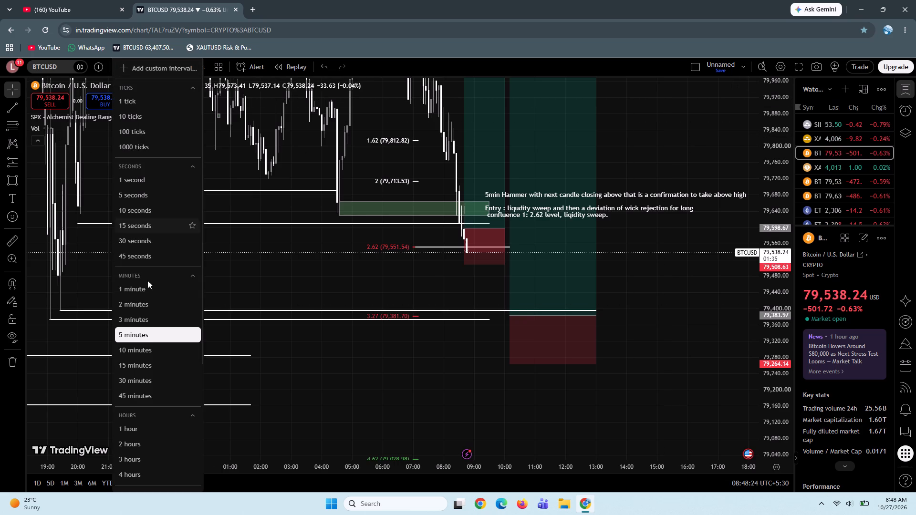
click(135, 289)
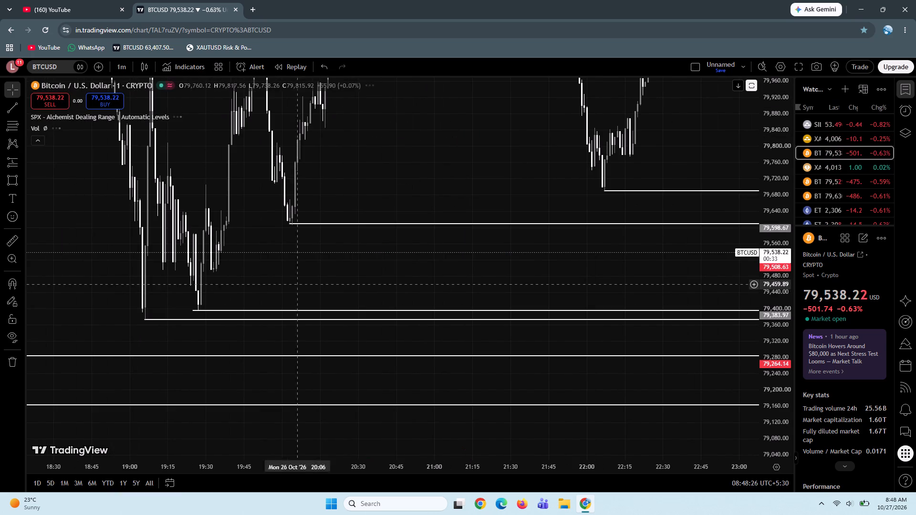
Examine the latest 1-minute candles against the first long position's entry and stop, the 2.62 level and the swing-low lines below.
click(435, 440)
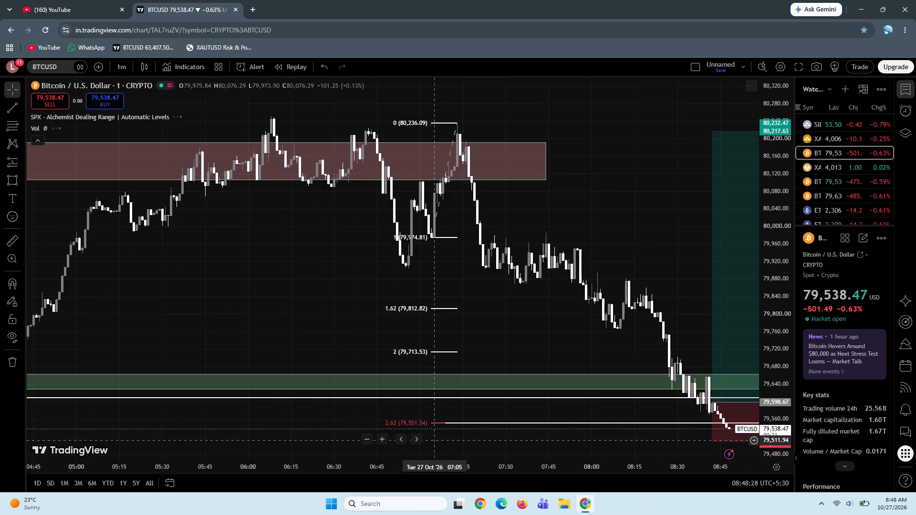
drag(570, 347, 367, 324)
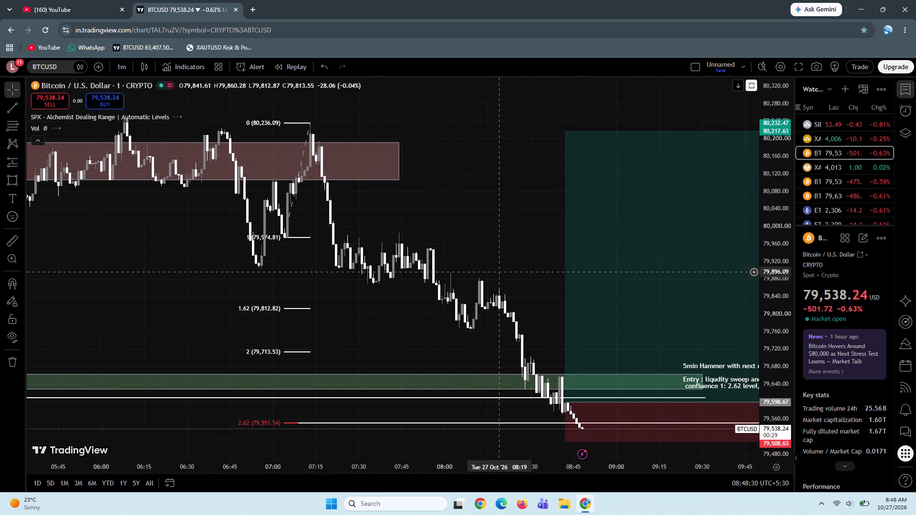
drag(502, 268, 450, 253)
drag(469, 264, 466, 259)
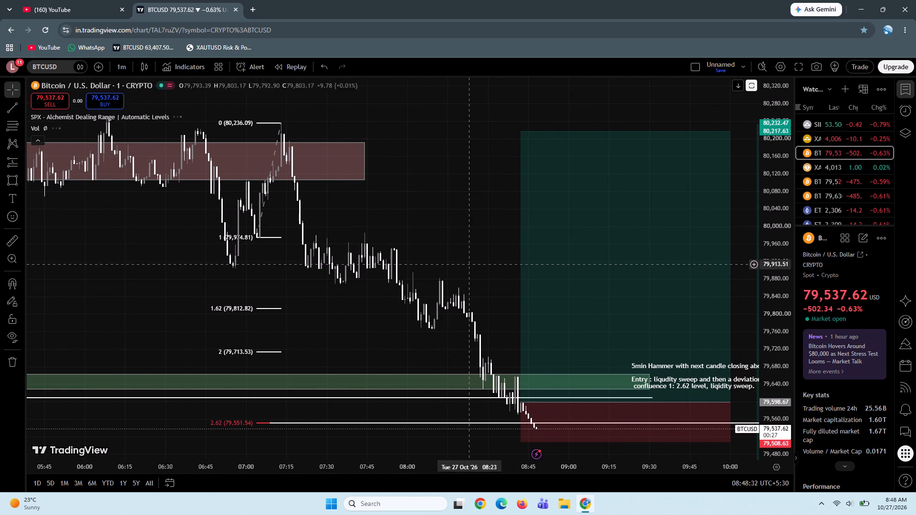
drag(466, 259, 425, 171)
drag(771, 272, 769, 311)
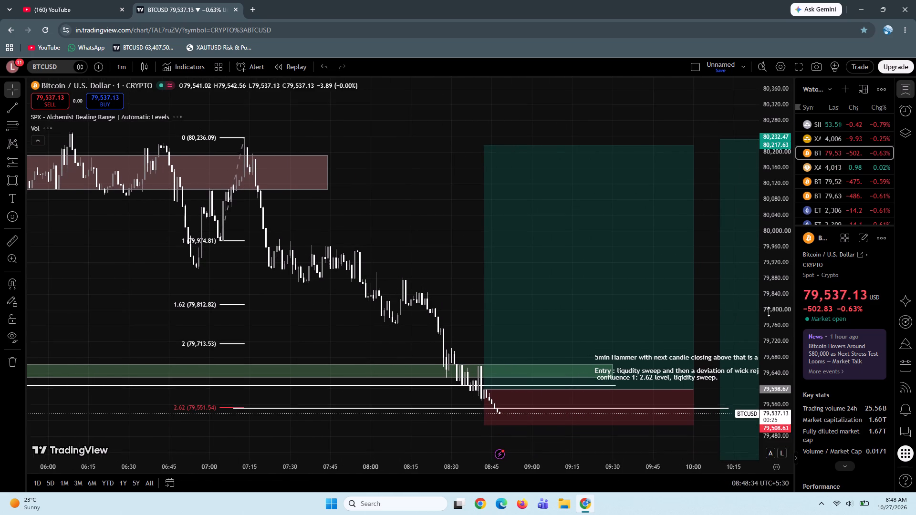
drag(769, 311, 769, 321)
drag(694, 422, 570, 388)
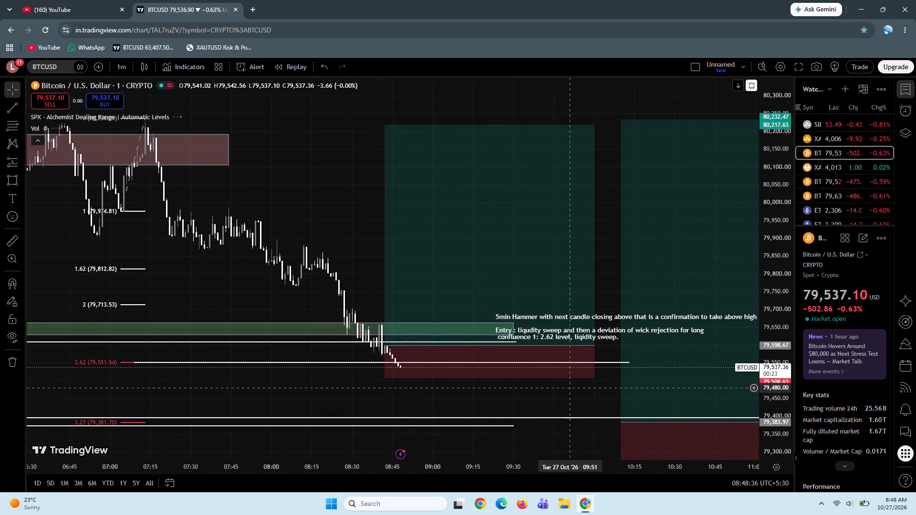
drag(781, 401, 774, 271)
drag(328, 335, 276, 179)
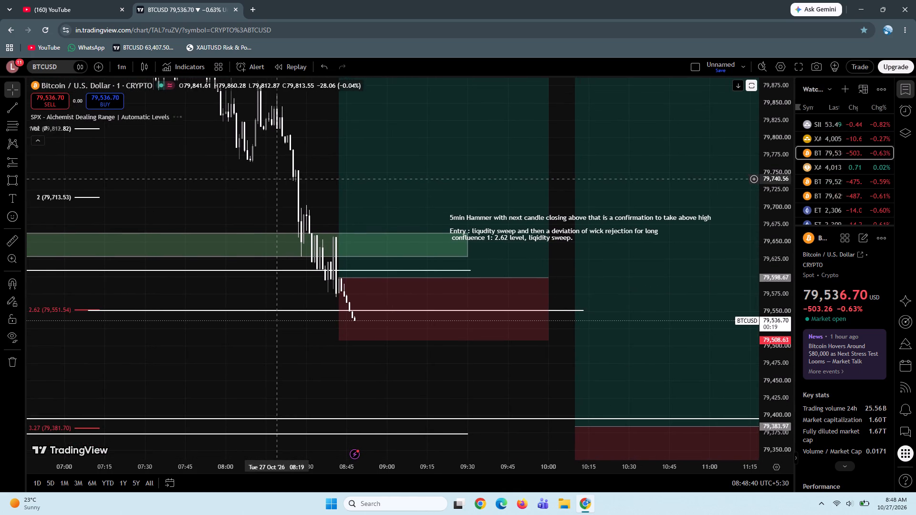
drag(290, 365, 295, 316)
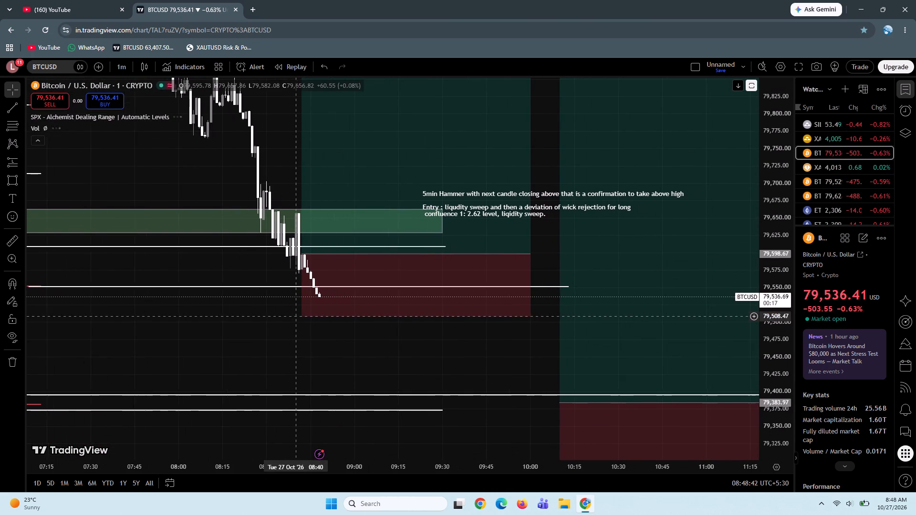
drag(260, 321, 269, 331)
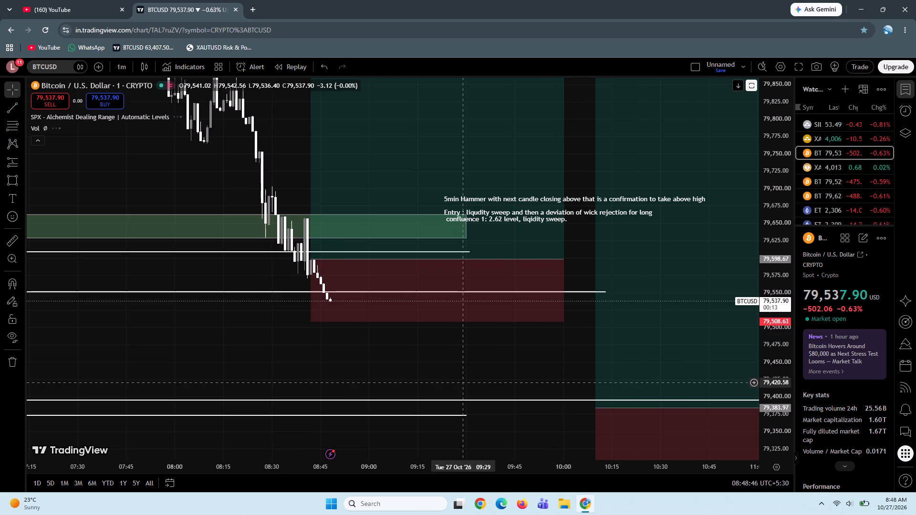
drag(392, 349, 395, 360)
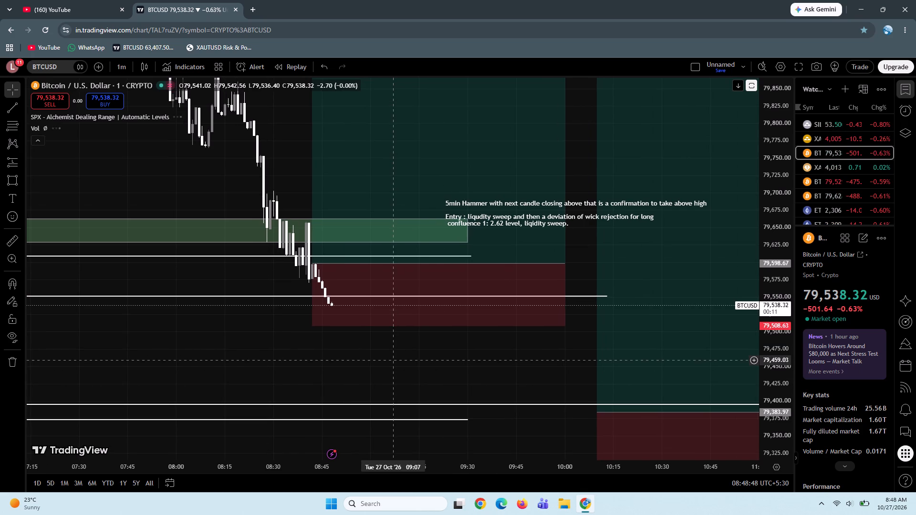
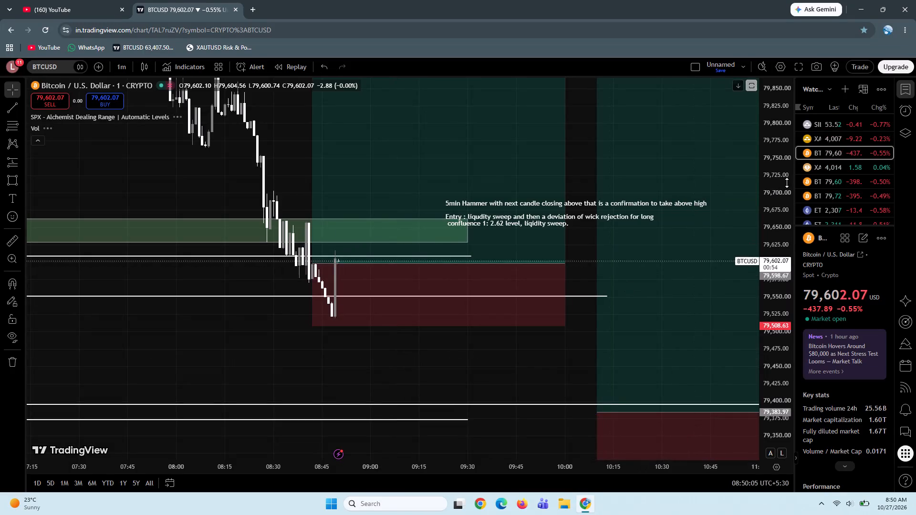
Examine the 1-minute BTCUSD decline against the Fibonacci levels and both long positions, dismissing any advertisement.
drag(782, 176, 748, 340)
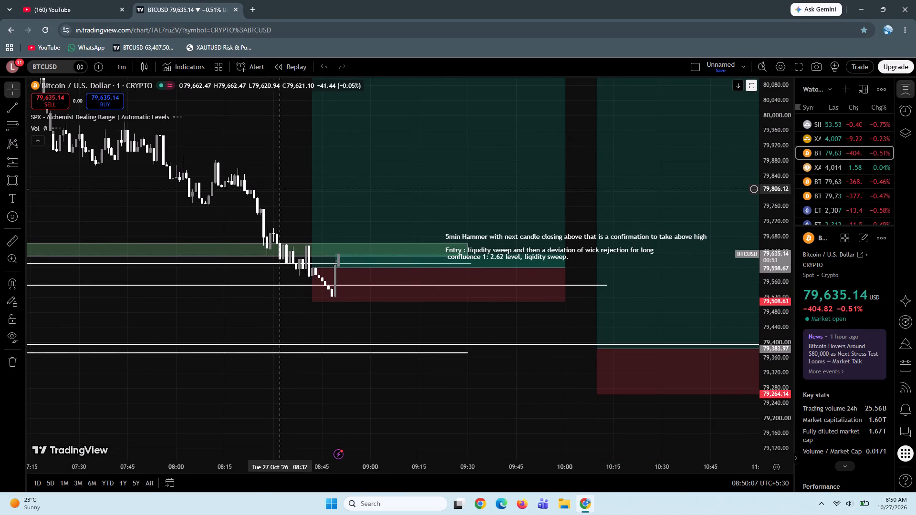
drag(282, 188, 290, 239)
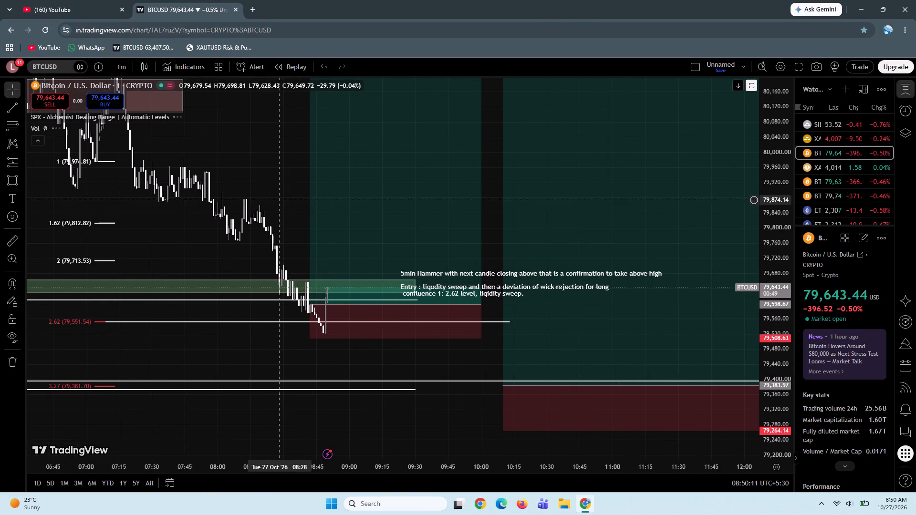
drag(262, 166, 259, 238)
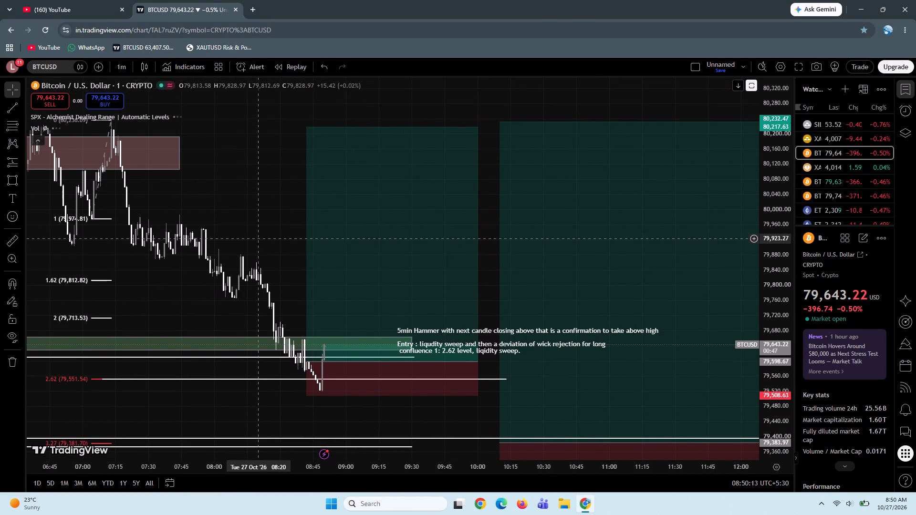
drag(269, 198, 266, 213)
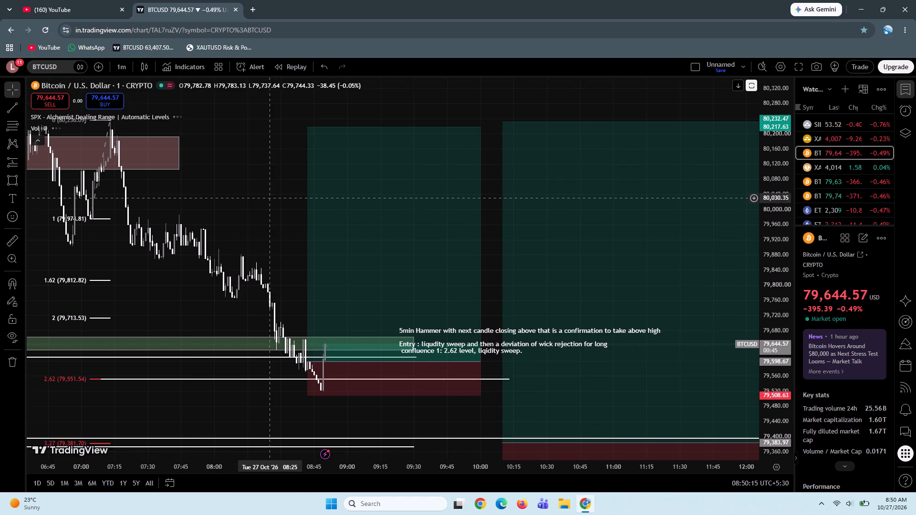
drag(266, 213, 262, 226)
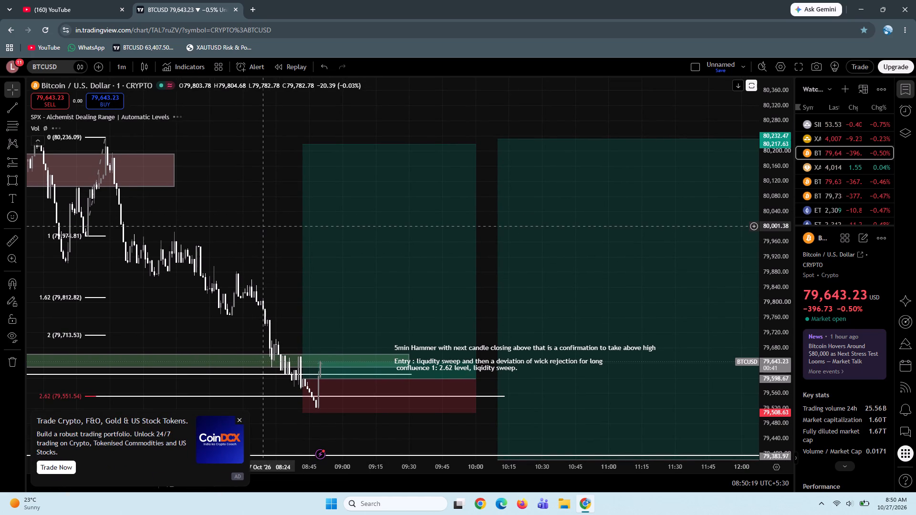
click(239, 419)
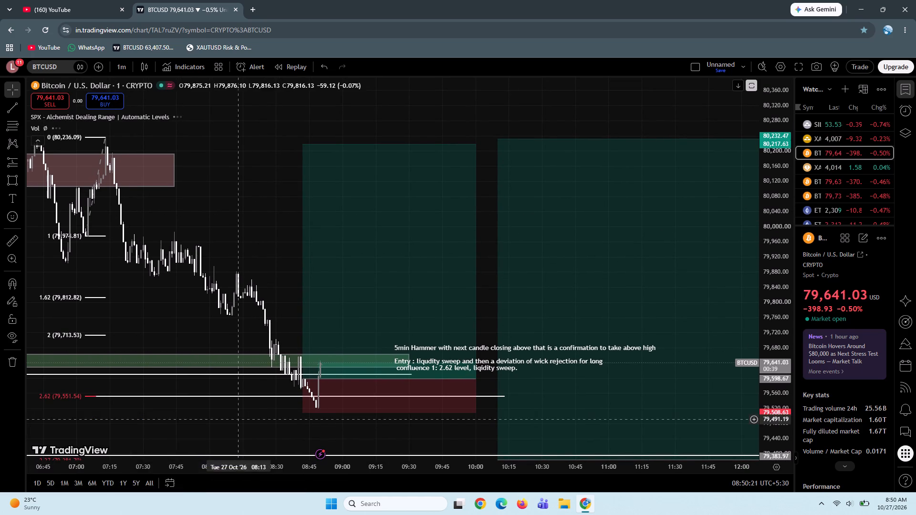
Switch the BTCUSD chart to the 5-minute interval.
click(122, 64)
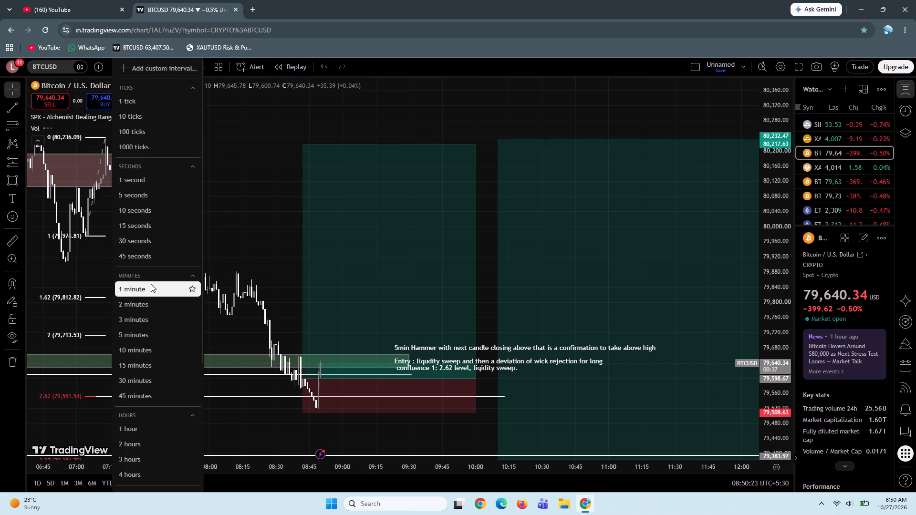
click(132, 342)
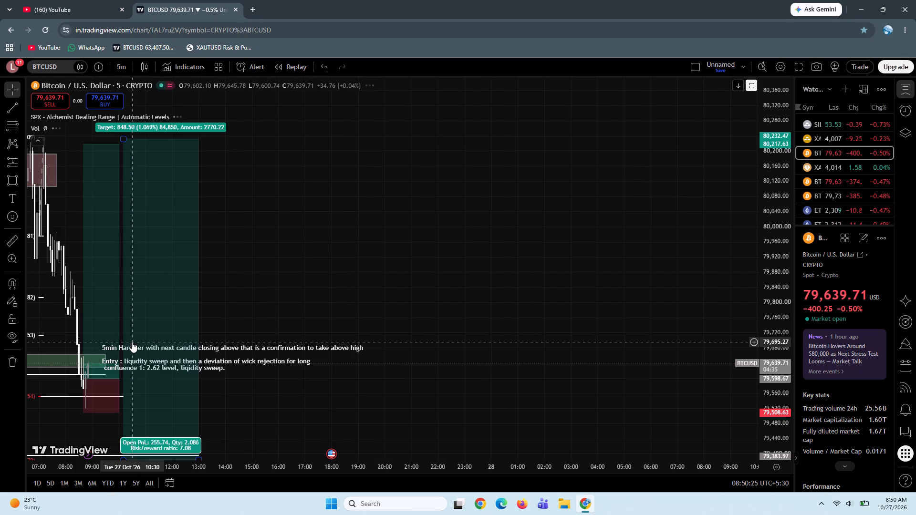
Review the 5-minute price action around both long positions, the green zone, the swing-low lines and the Fibonacci levels.
drag(282, 216, 526, 181)
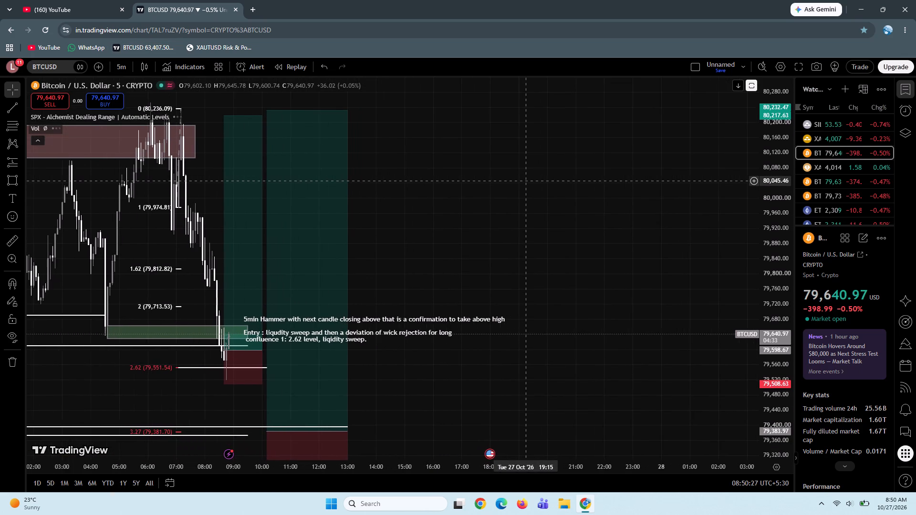
scroll(526, 181, up, 2)
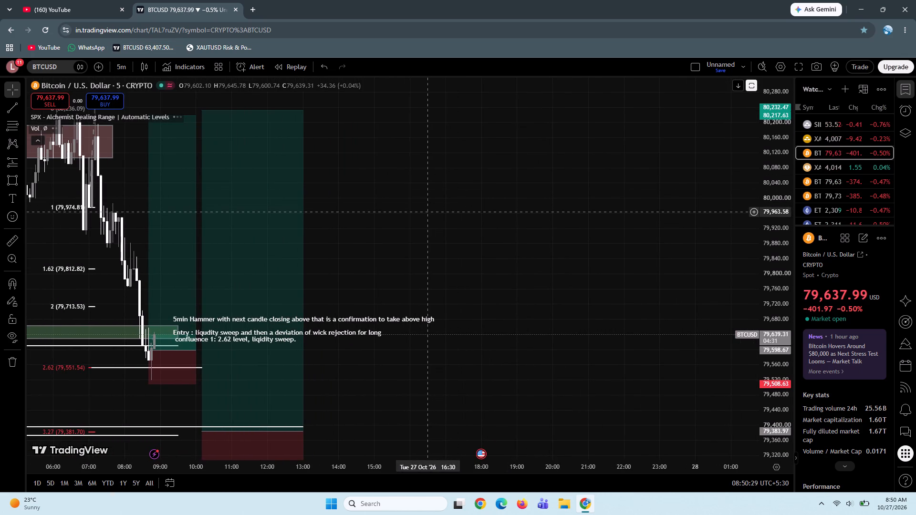
drag(419, 211, 593, 213)
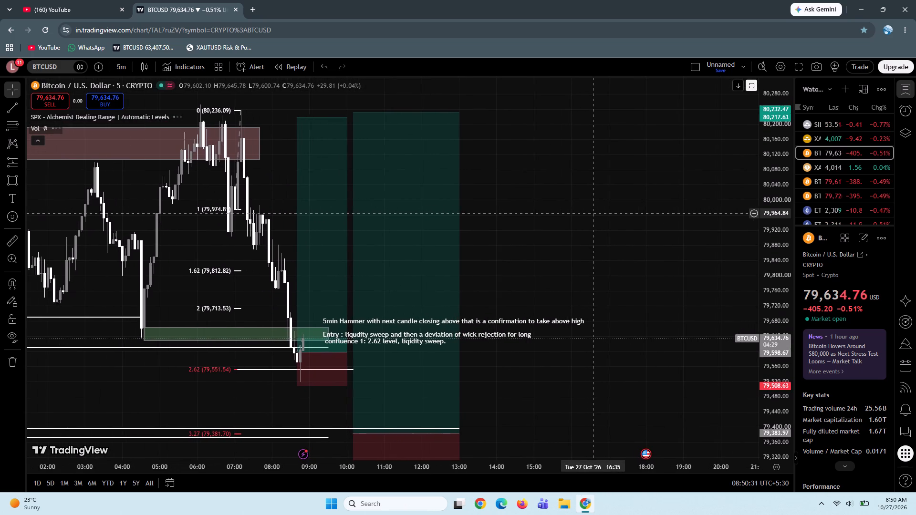
drag(562, 185, 631, 203)
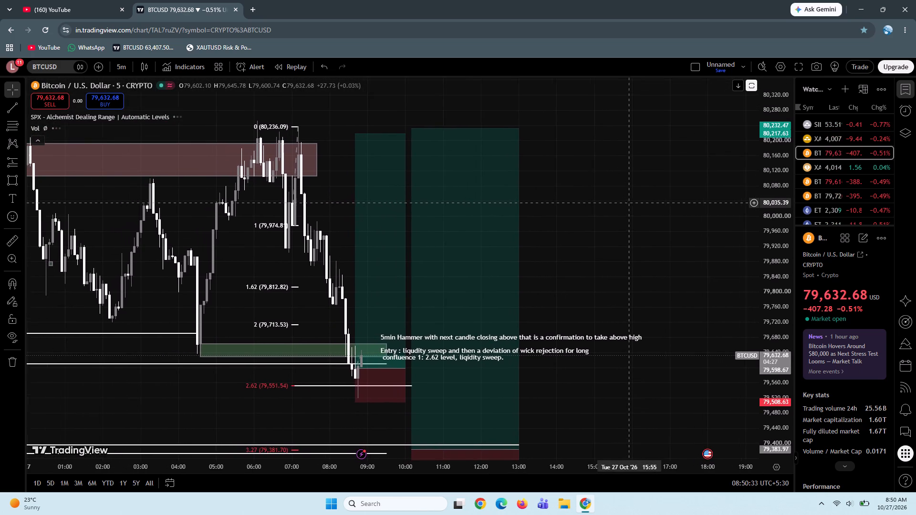
drag(631, 203, 633, 204)
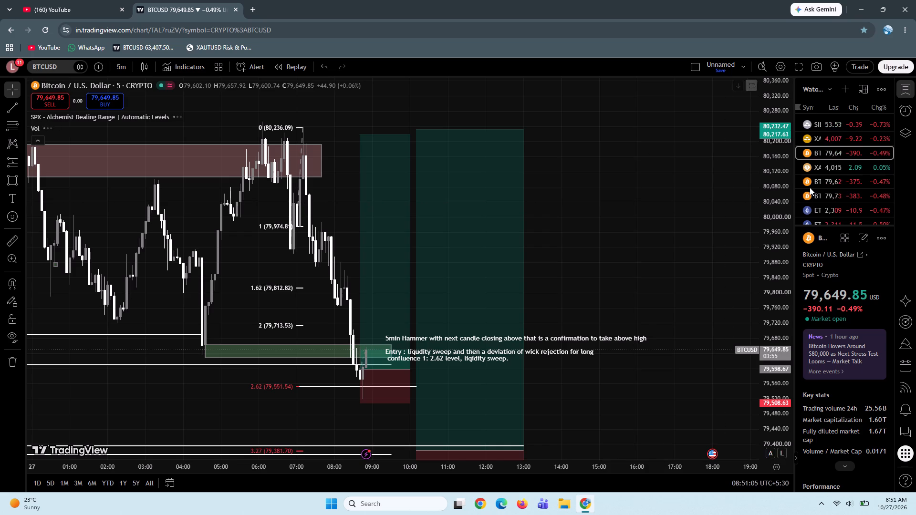
Open the FOREX.com BTCUSD chart from the watchlist and check its latest 5-minute candles.
click(828, 187)
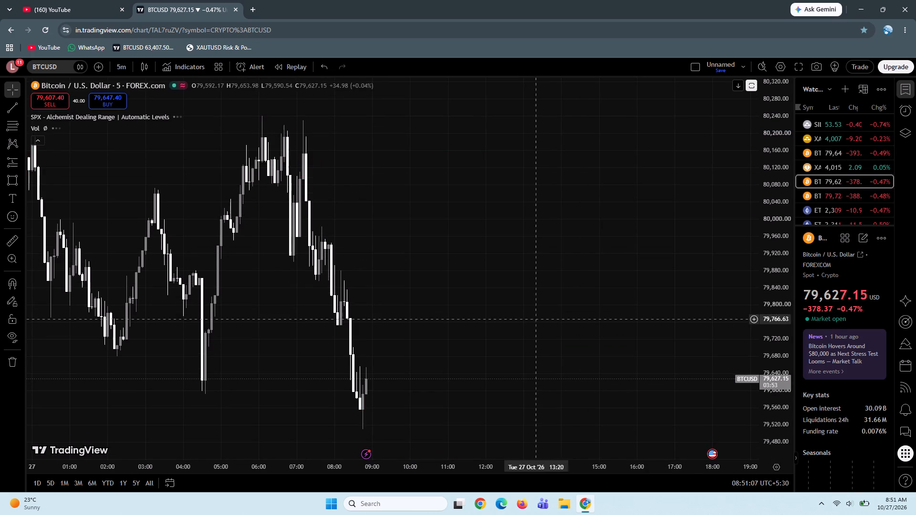
drag(531, 319, 517, 245)
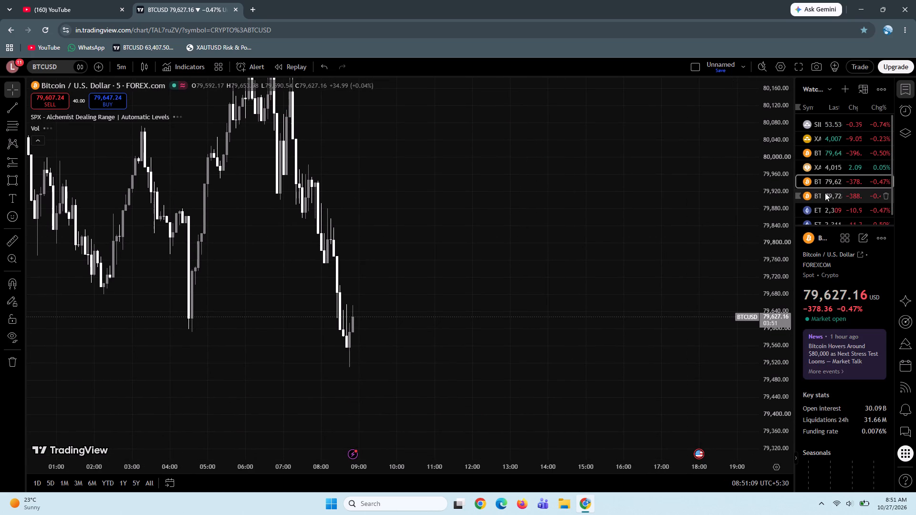
Open the Delta Exchange BTCUSD.P perpetual chart and bring its whole long position and the preceding swings into view.
click(825, 193)
drag(585, 328, 577, 171)
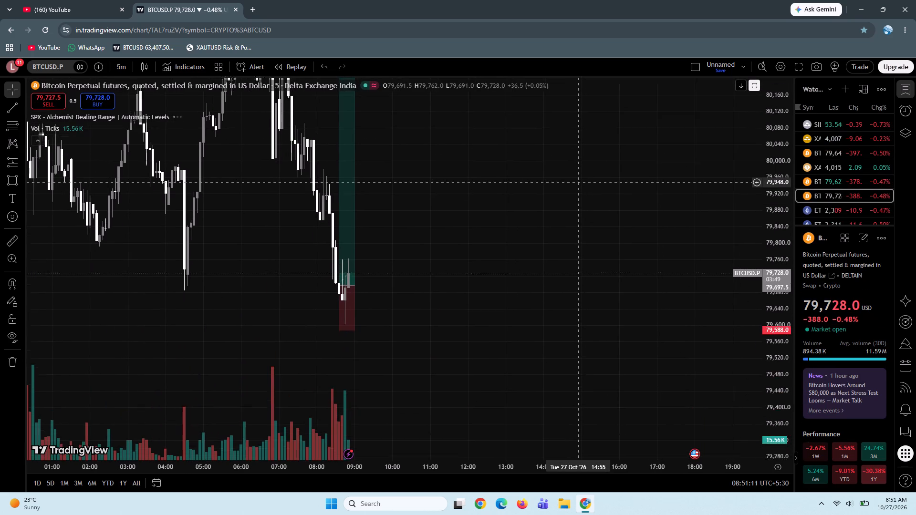
drag(577, 171, 576, 169)
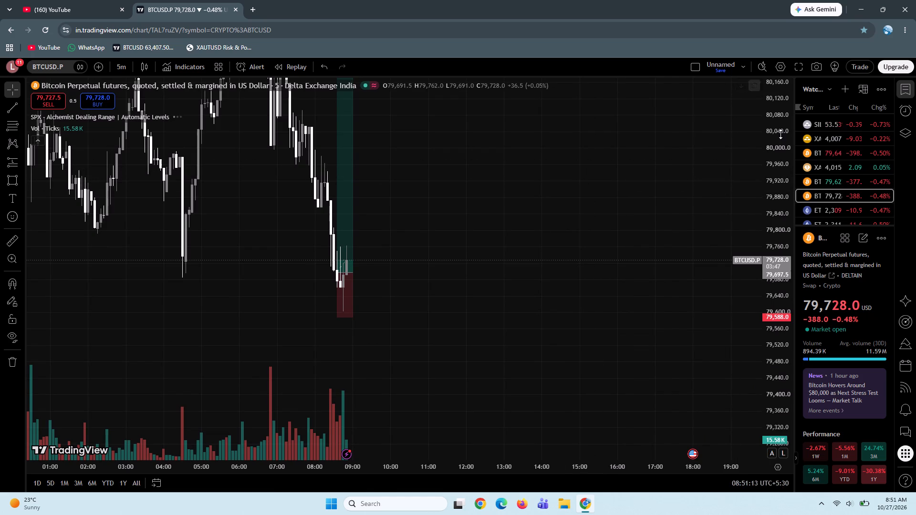
drag(781, 134, 756, 275)
drag(499, 180, 510, 226)
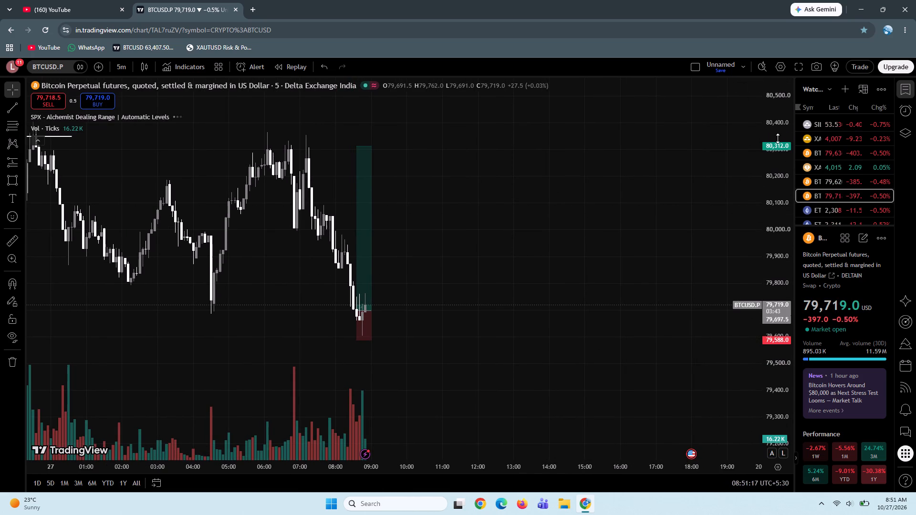
drag(778, 138, 765, 236)
drag(514, 183, 521, 215)
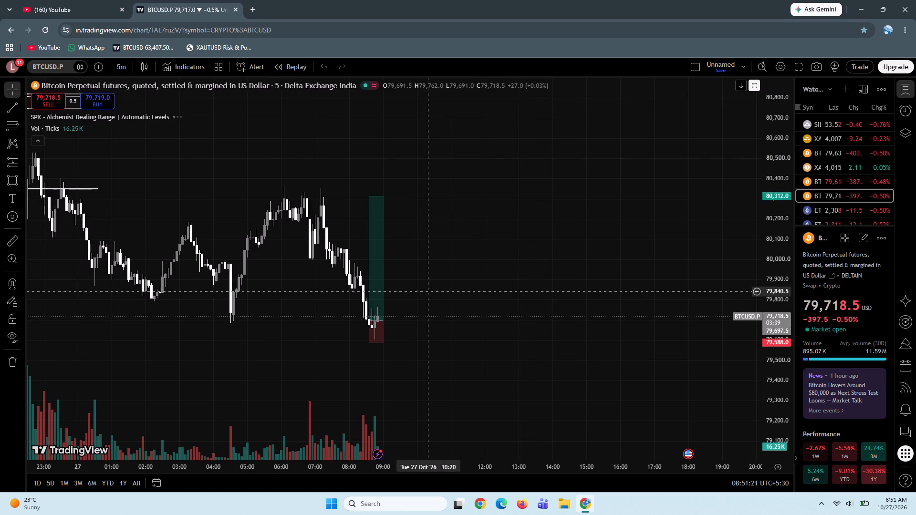
Extend the long position's time span on the BTCUSD.P chart to about 09:45.
drag(384, 320, 409, 315)
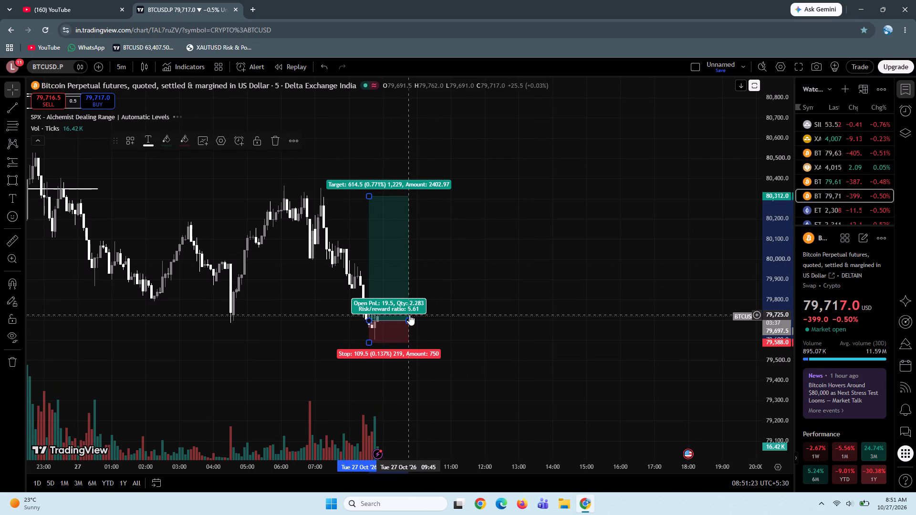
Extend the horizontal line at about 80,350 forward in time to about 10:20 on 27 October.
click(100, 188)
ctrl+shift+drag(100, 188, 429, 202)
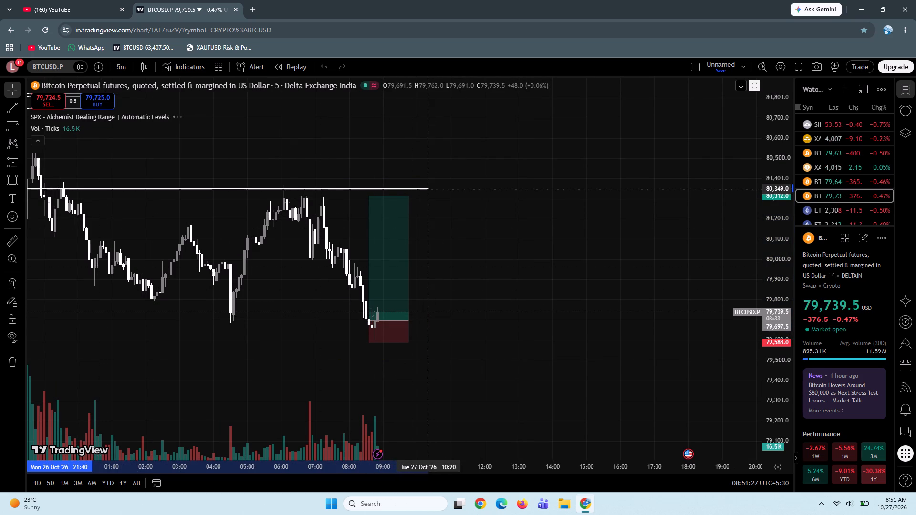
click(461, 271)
Delete the horizontal line at about 80,350 that starts at 21:40 on 26 October.
drag(174, 328, 392, 337)
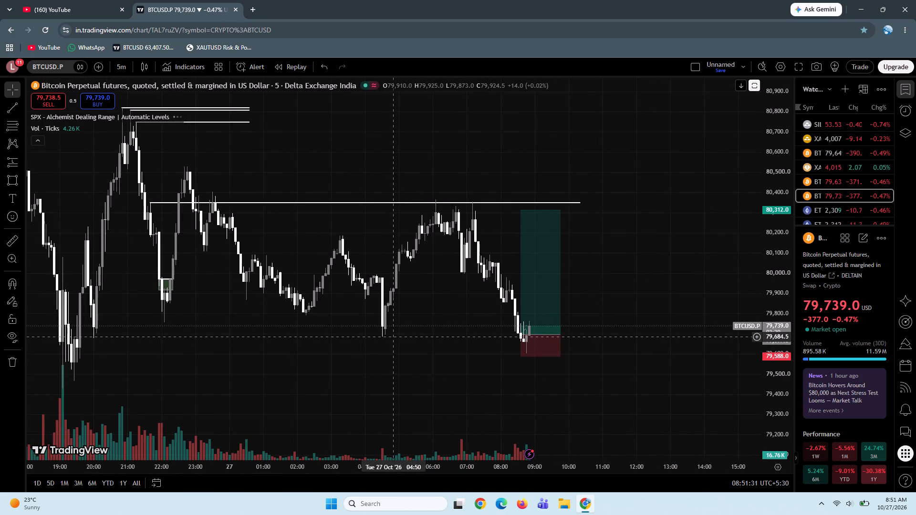
click(309, 203)
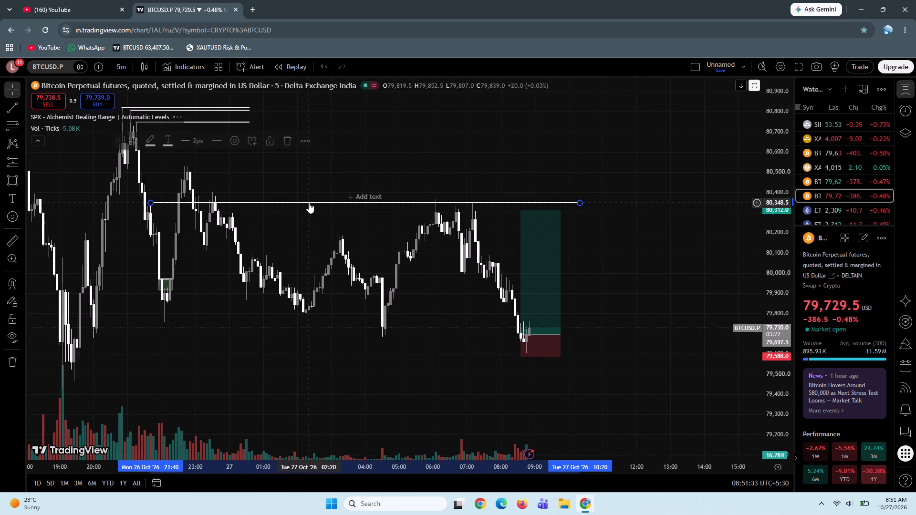
key(Delete)
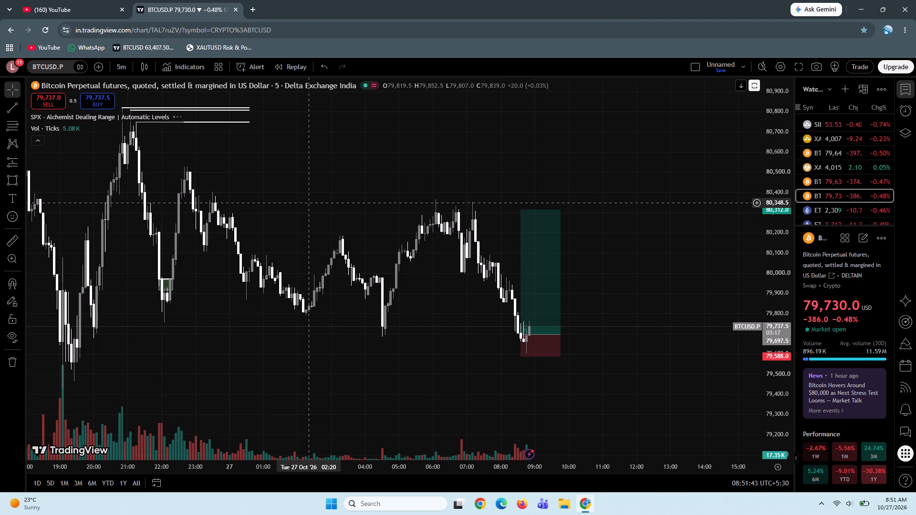
Delete the small green zone and the short line along its top edge near the 22:05 low on 26 October.
click(171, 291)
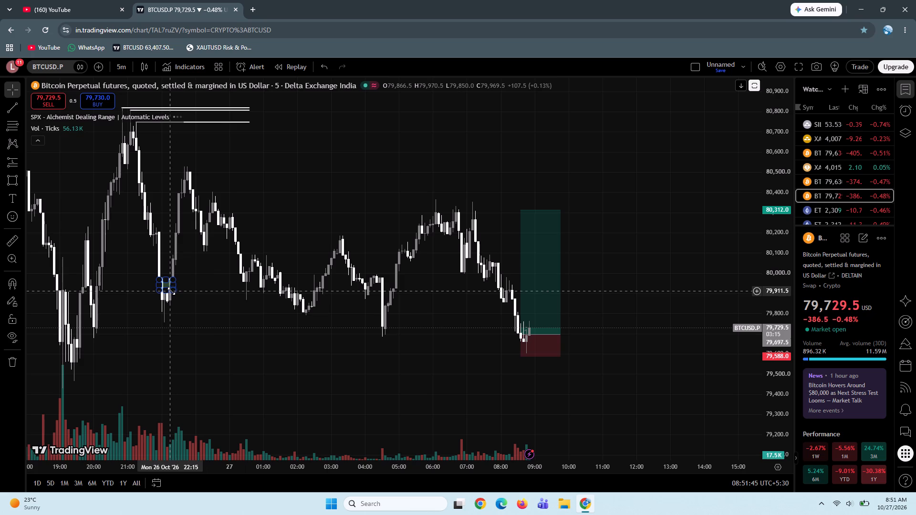
key(Delete)
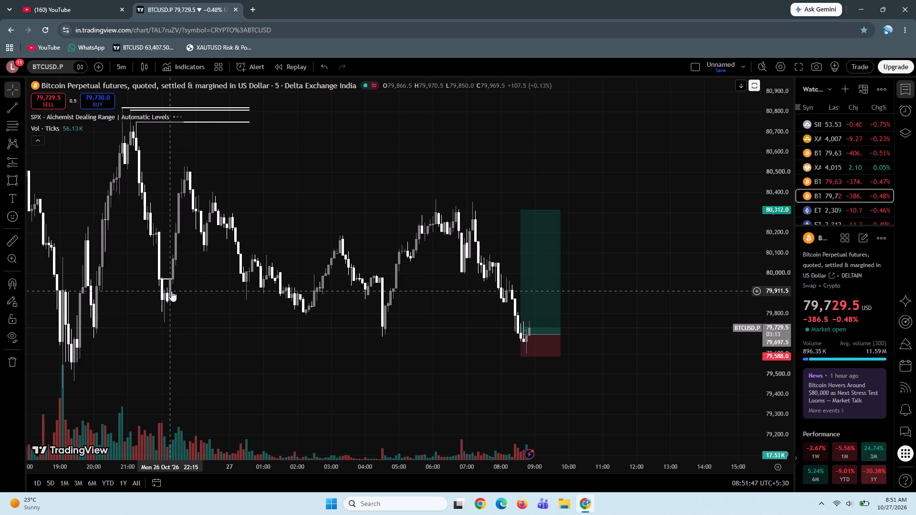
click(165, 279)
key(Delete)
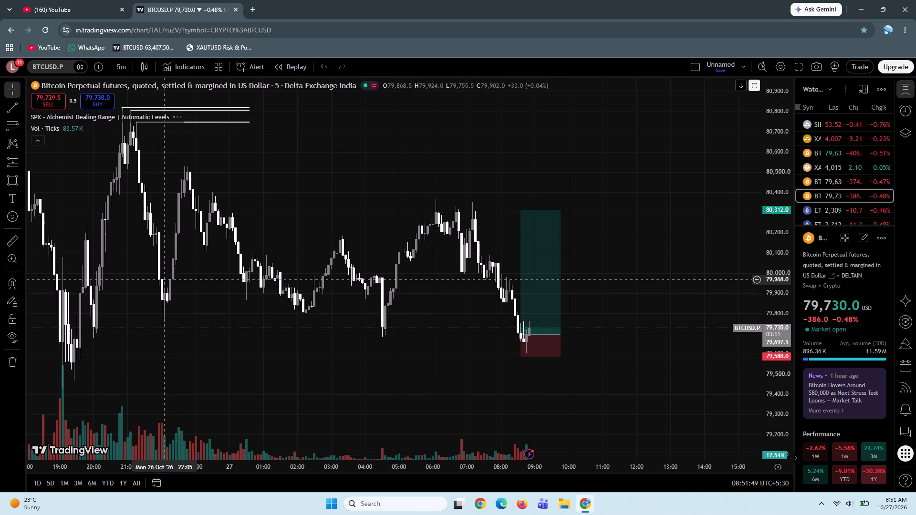
Draw a rectangle zone from the 08:40 candle's high at 79,759.5 down to 79,676.0, extending it to about 09:50.
drag(628, 374, 479, 429)
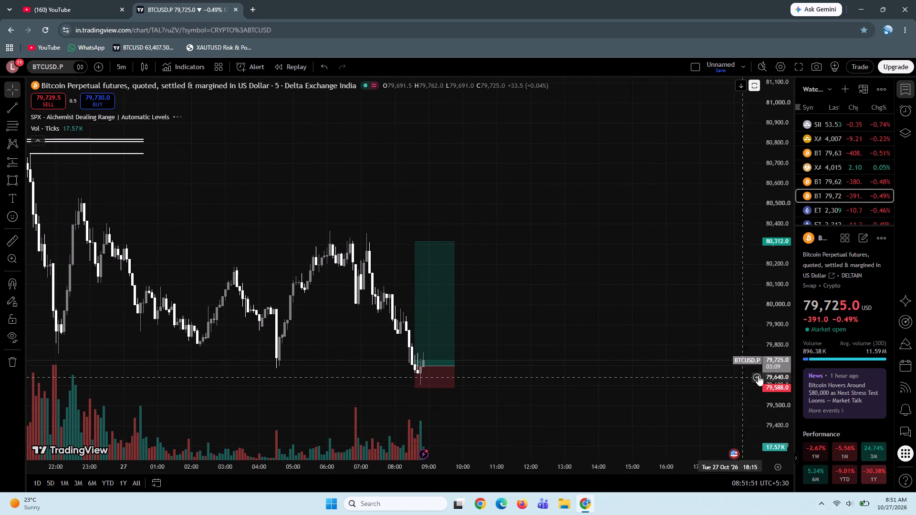
drag(776, 398, 780, 320)
drag(599, 370, 619, 254)
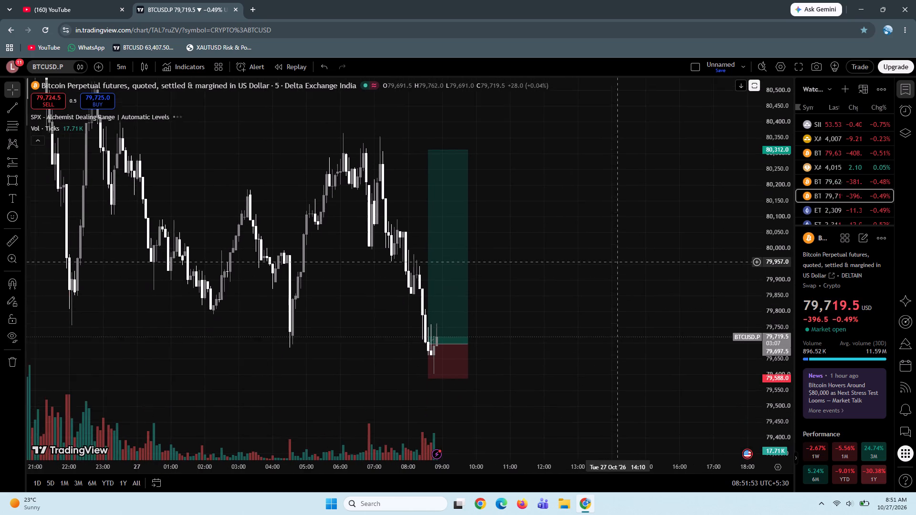
drag(619, 254, 619, 253)
drag(566, 342, 572, 260)
drag(517, 203, 587, 249)
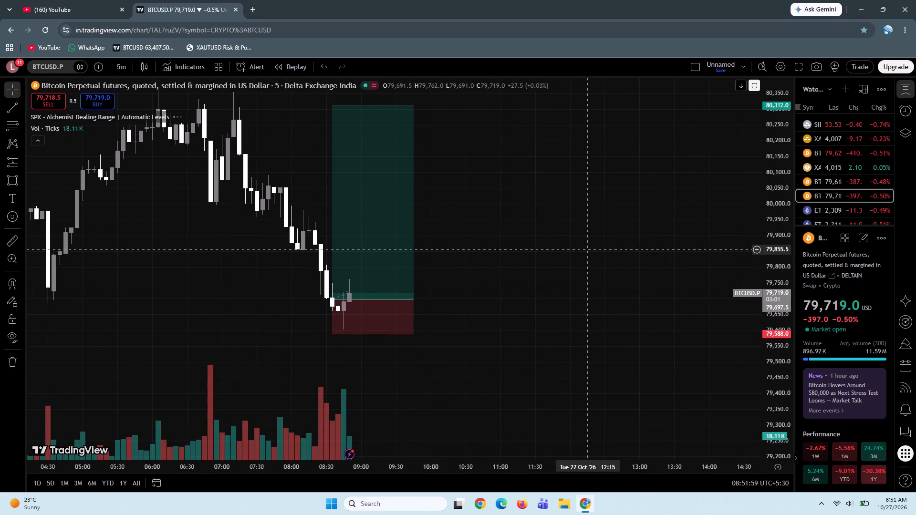
drag(493, 228, 616, 258)
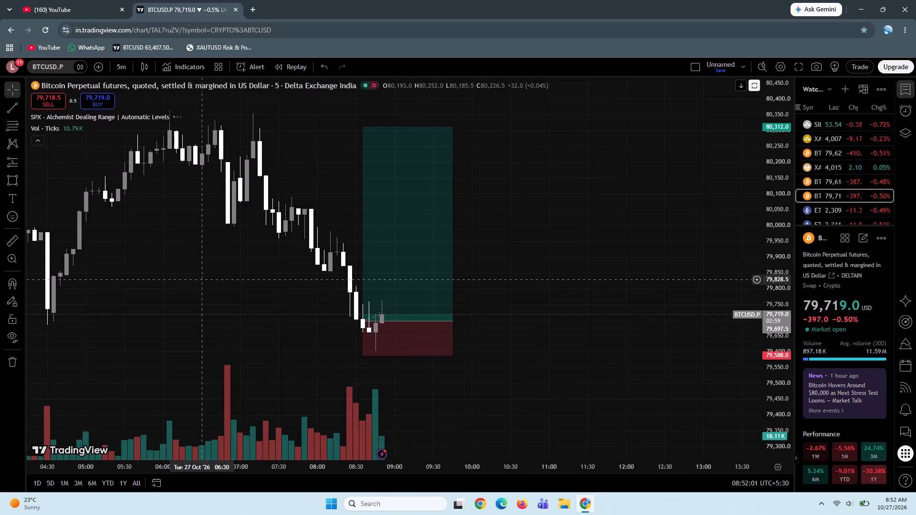
click(12, 180)
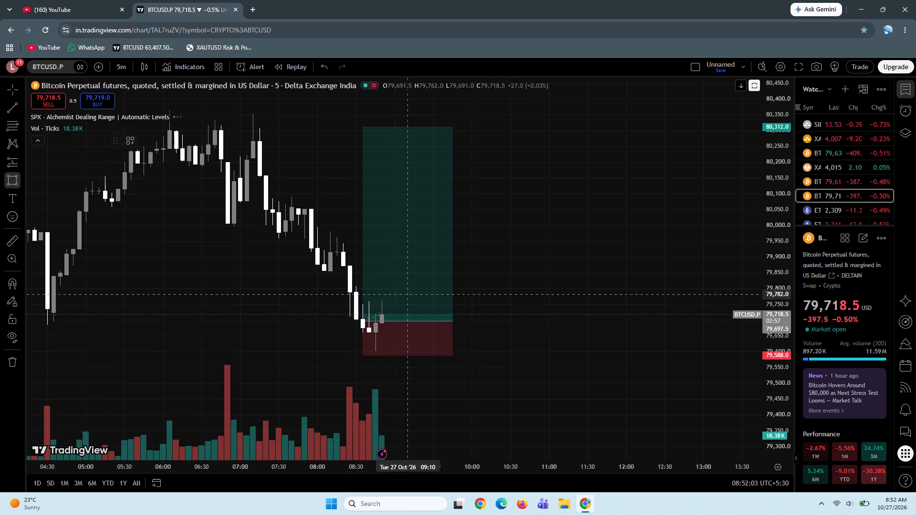
ctrl+click(370, 301)
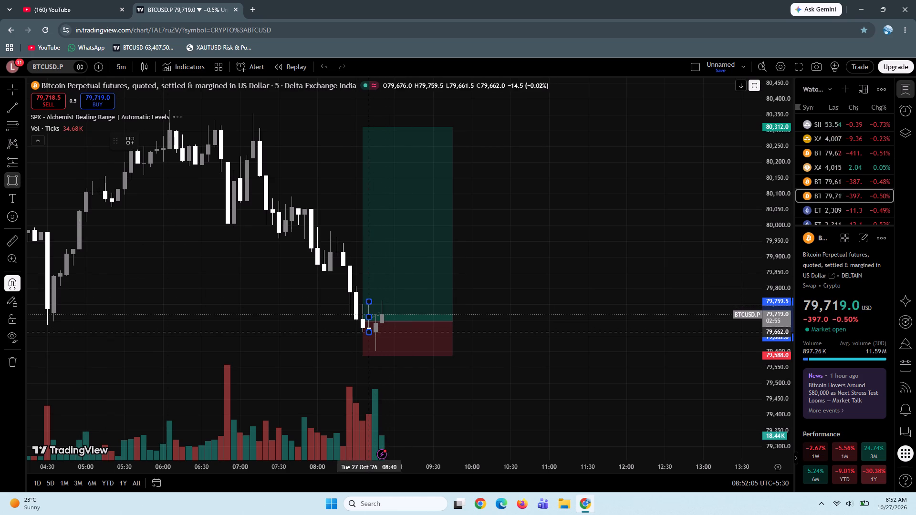
ctrl+click(370, 328)
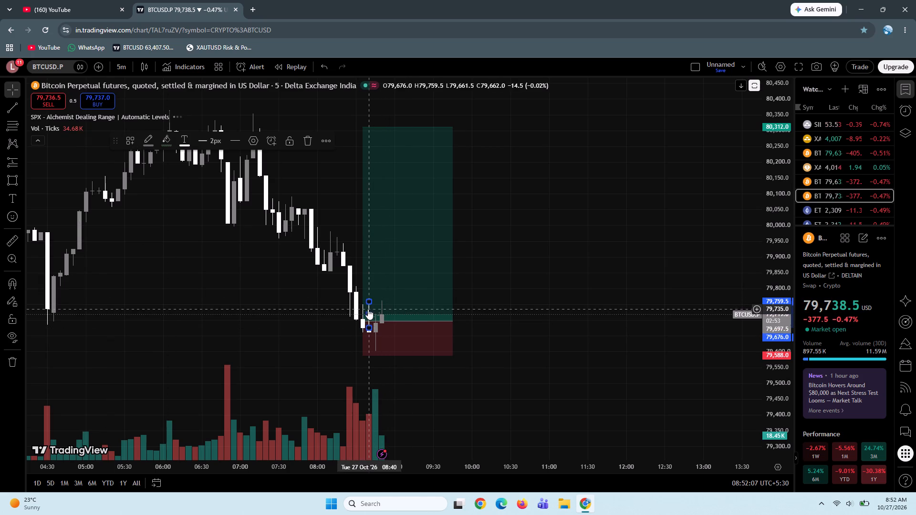
drag(369, 315, 461, 314)
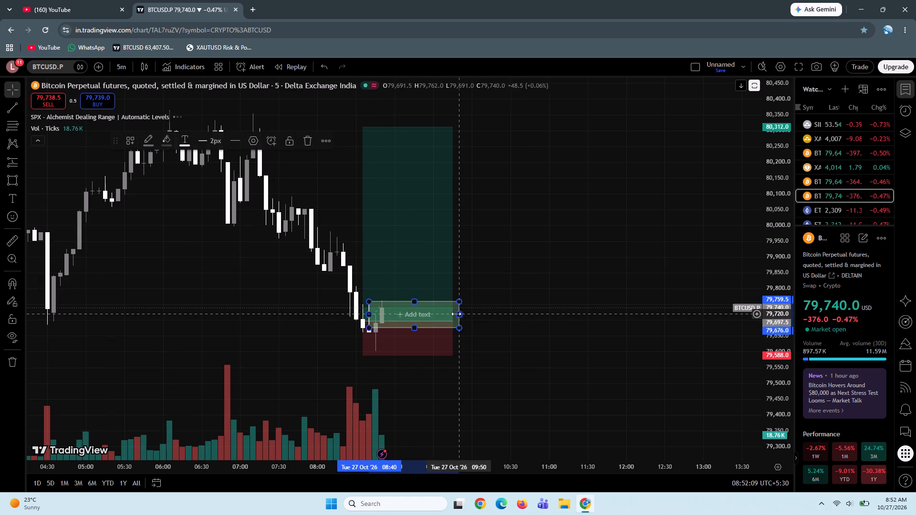
Extend the rectangle zone that starts at 08:40 forward in time to about 10:55.
drag(458, 314, 544, 316)
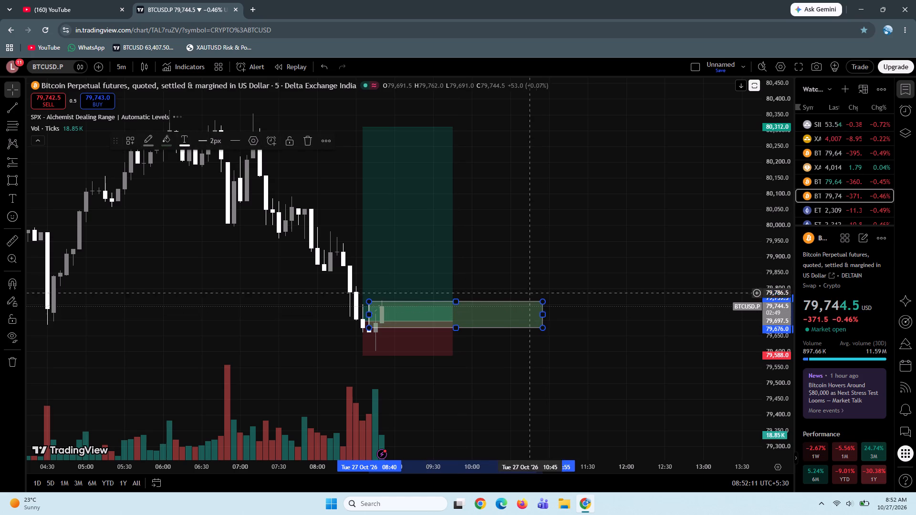
click(514, 240)
Move the rectangle zone up to span about 79,760 to 79,840, shifting it earlier to start at about 08:25.
drag(506, 316, 500, 289)
click(539, 299)
drag(511, 296, 490, 270)
click(607, 236)
drag(607, 236, 574, 258)
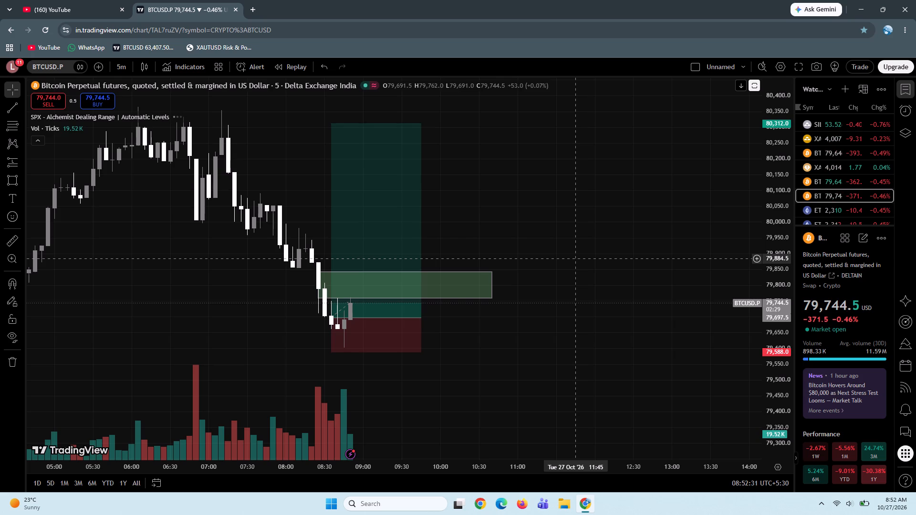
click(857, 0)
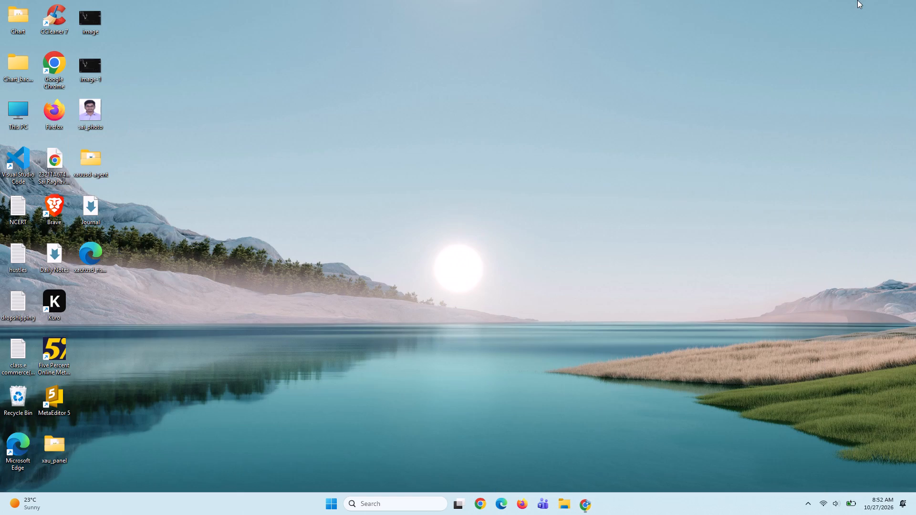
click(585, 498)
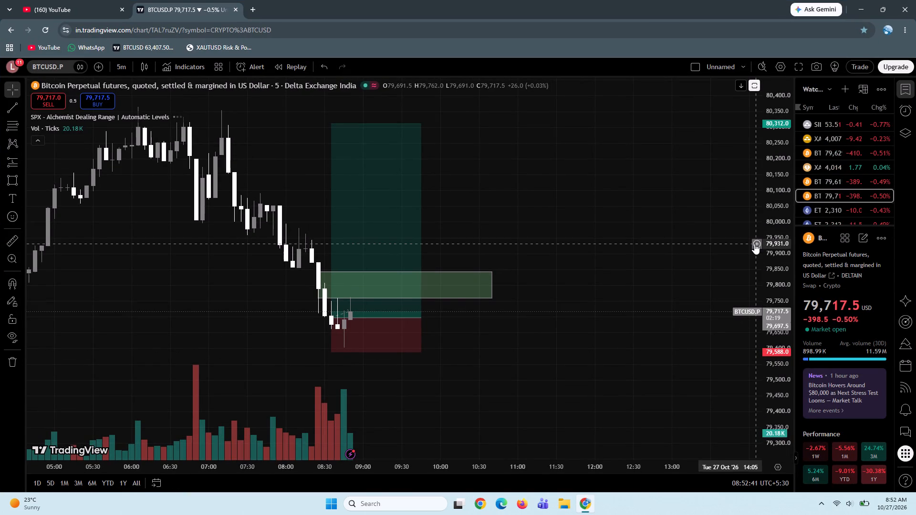
Switch to the Chrome profile named Sai and open the bookmarked 4-1 folder in Google Drive.
click(885, 33)
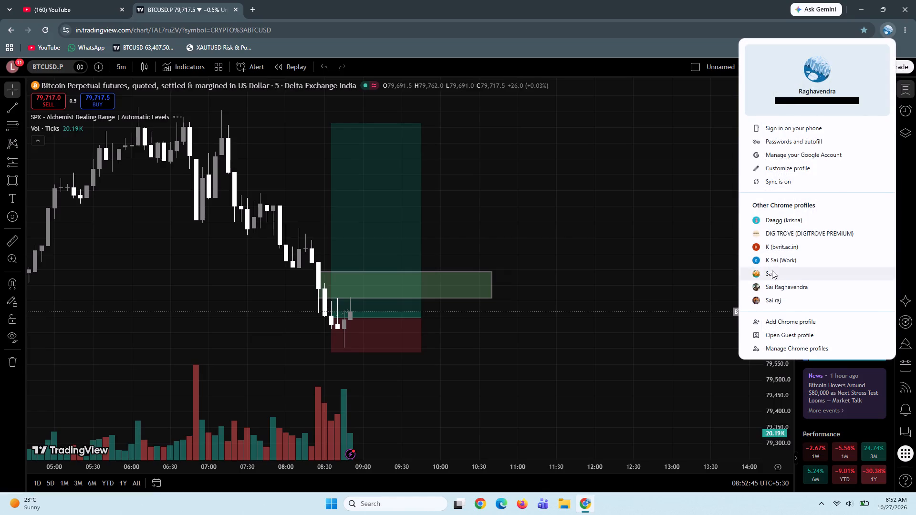
click(770, 274)
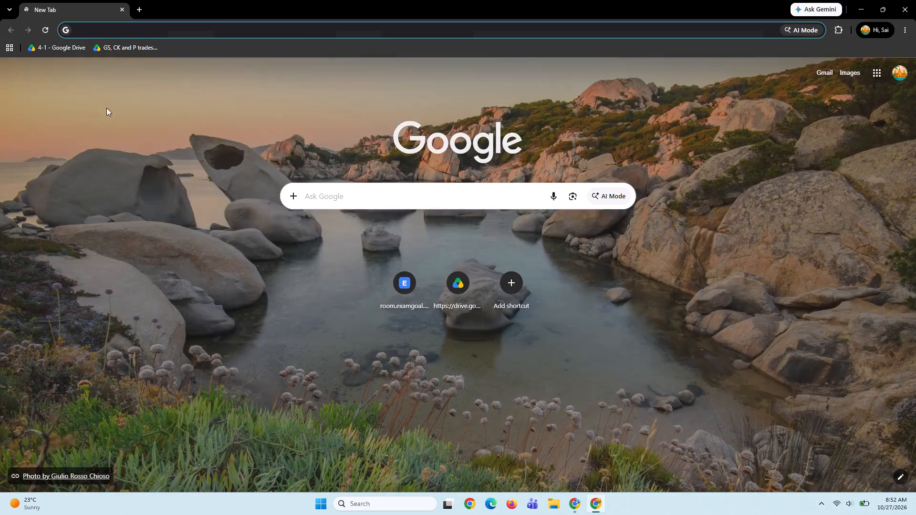
click(54, 49)
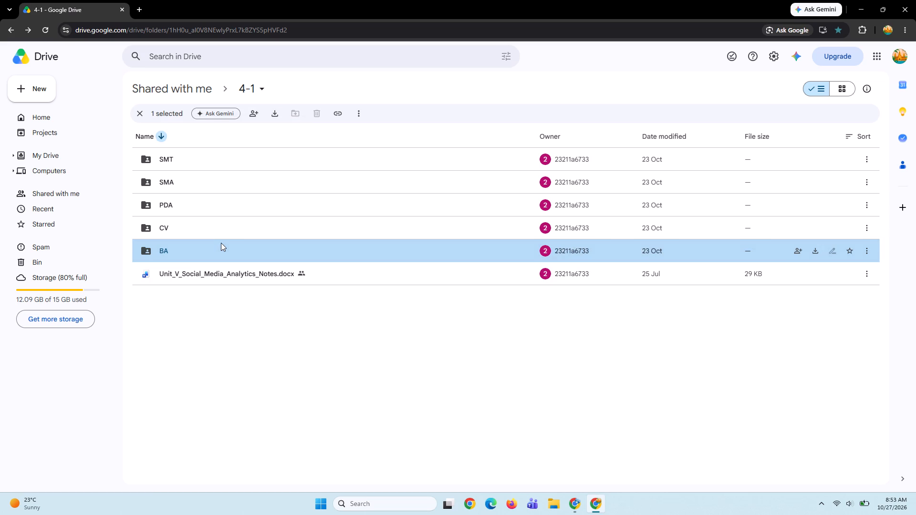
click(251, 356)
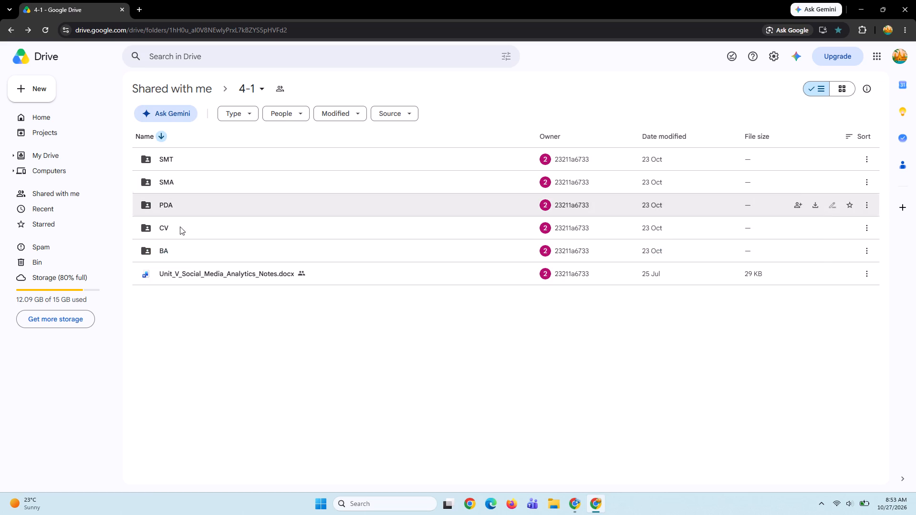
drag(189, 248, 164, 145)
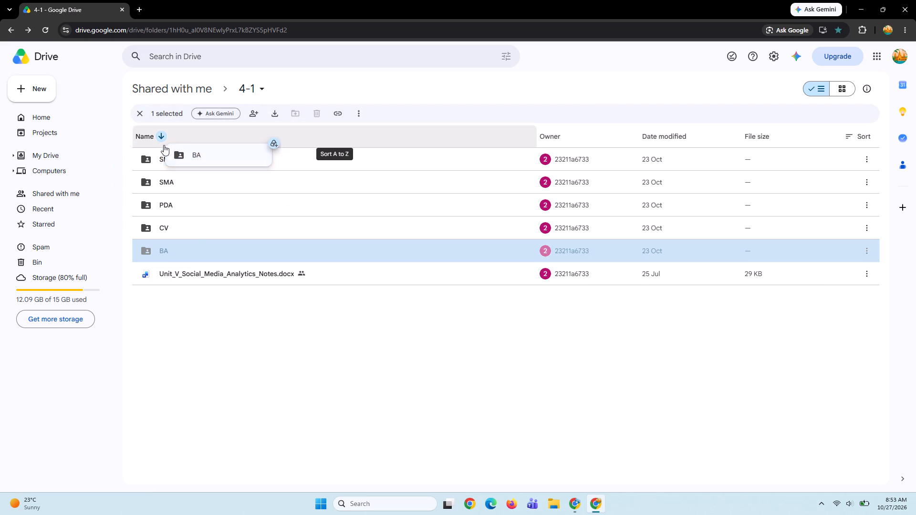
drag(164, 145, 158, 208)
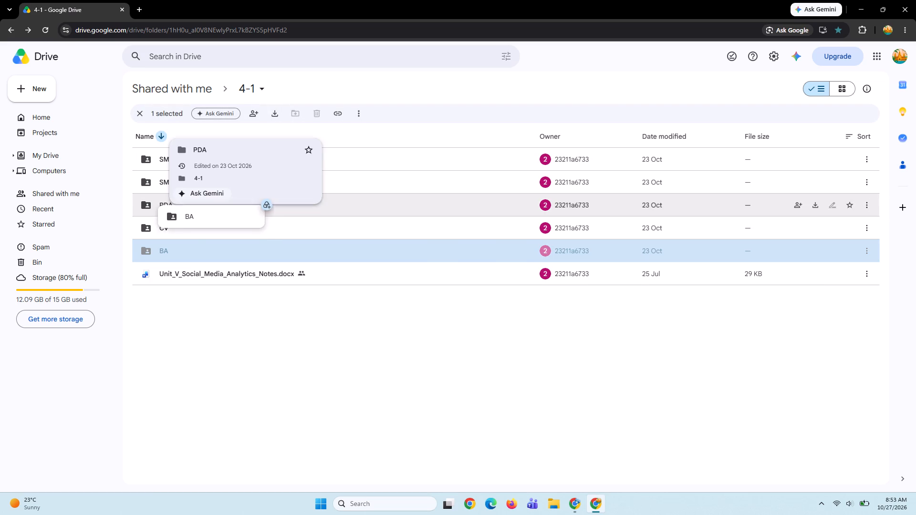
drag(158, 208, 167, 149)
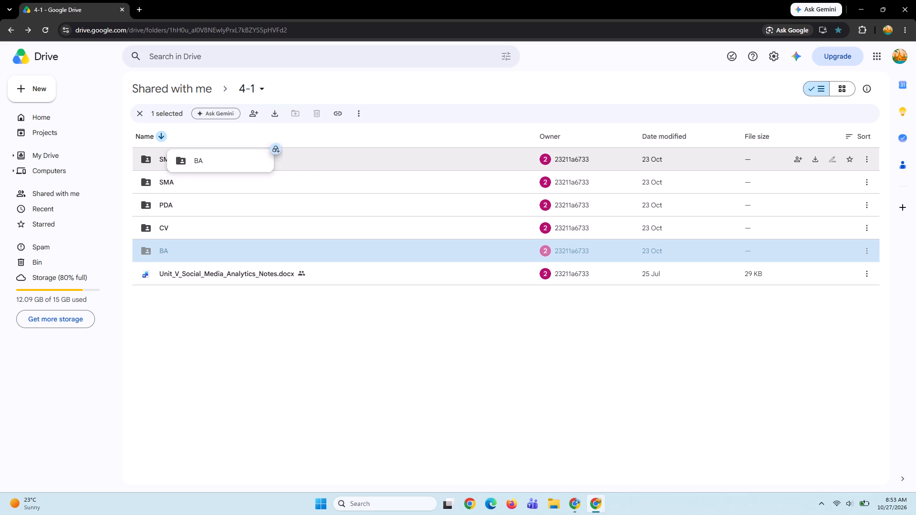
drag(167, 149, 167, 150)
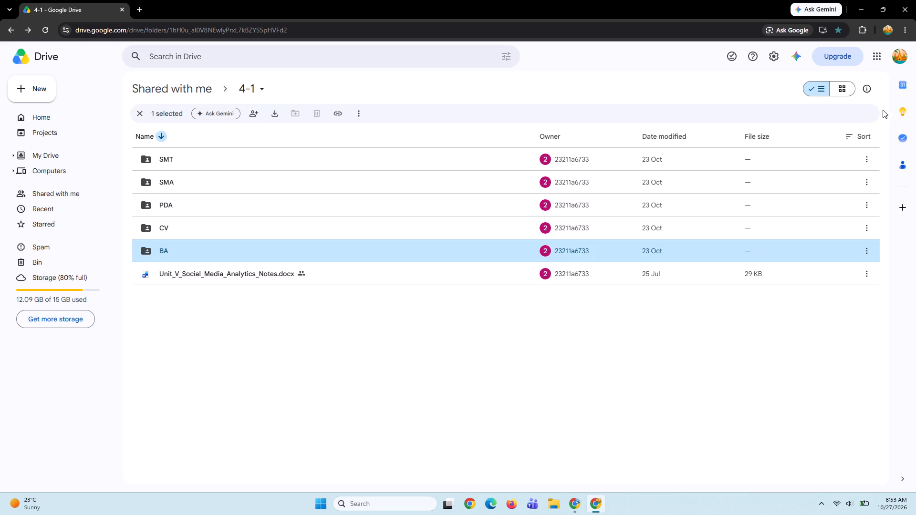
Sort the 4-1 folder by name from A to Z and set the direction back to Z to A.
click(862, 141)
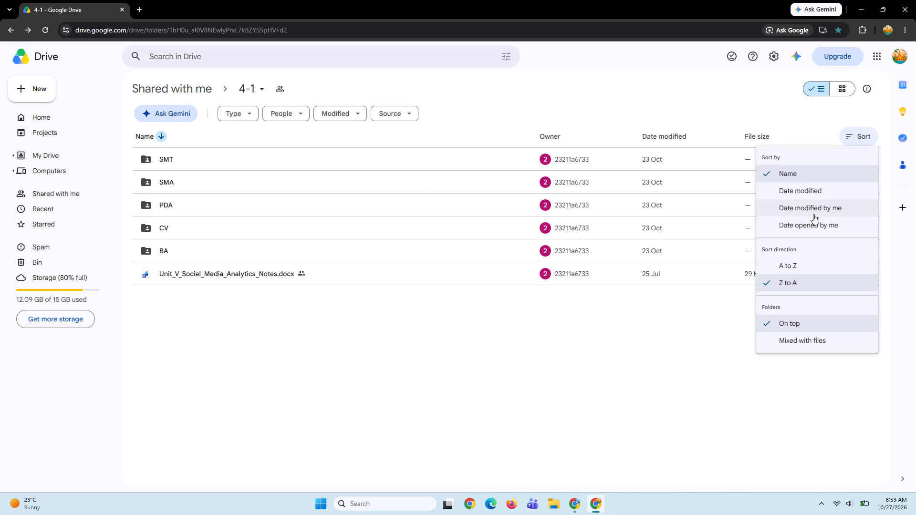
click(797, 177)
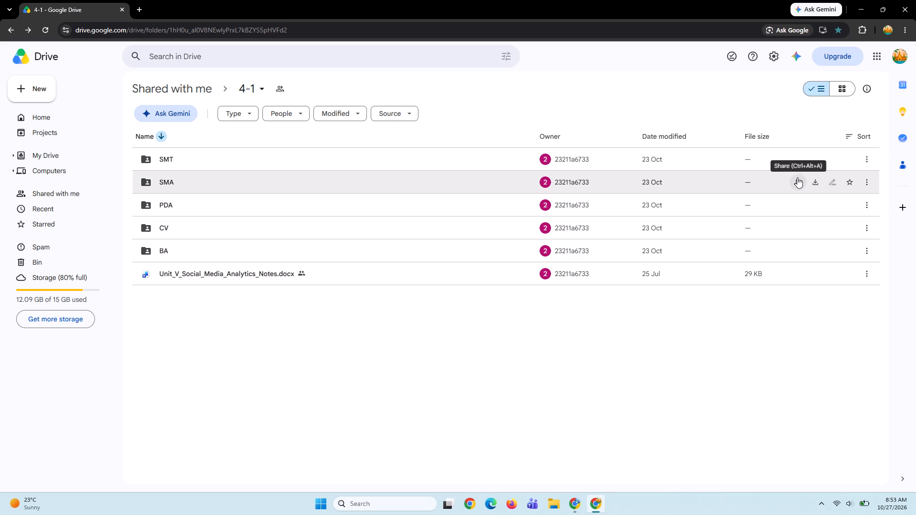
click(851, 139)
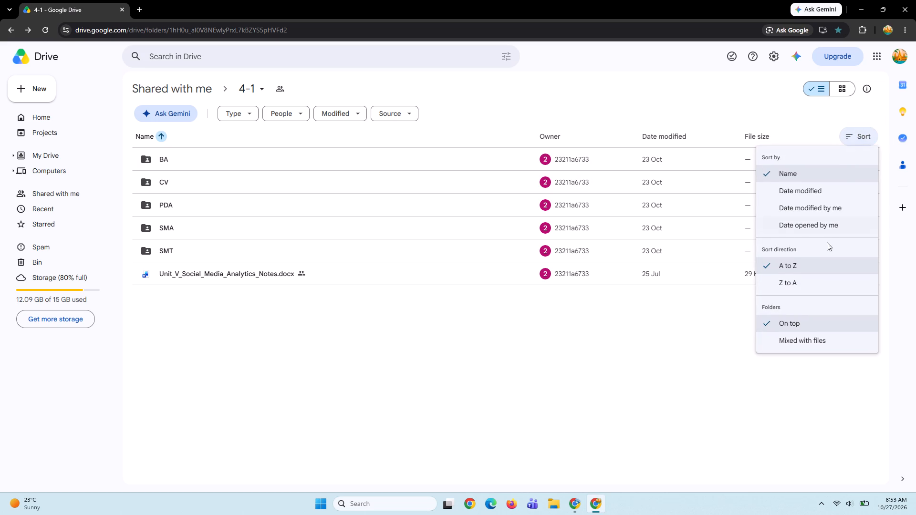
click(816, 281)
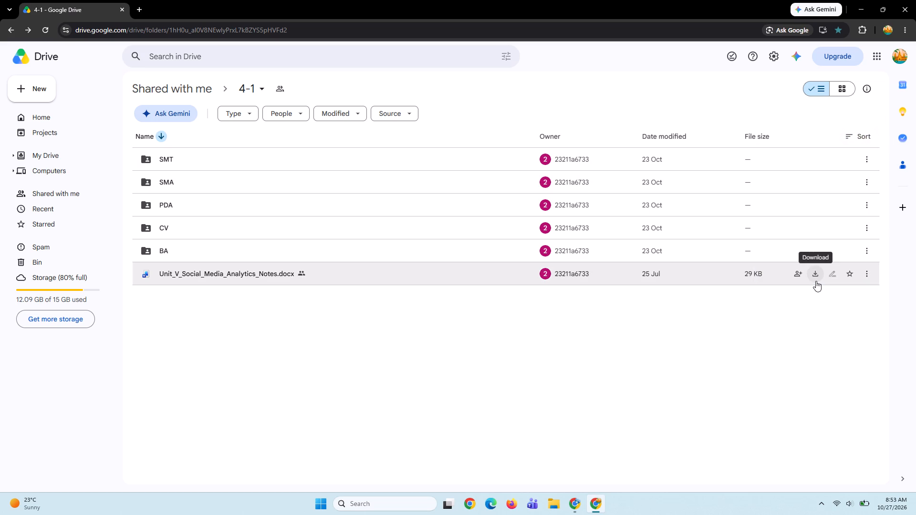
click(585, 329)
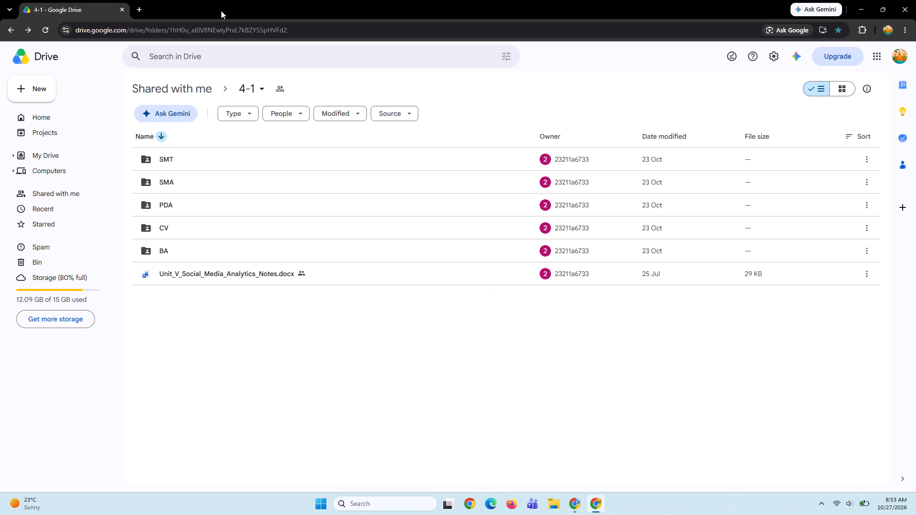
Reload the 4-1 folder page and look over its sorting options.
click(44, 28)
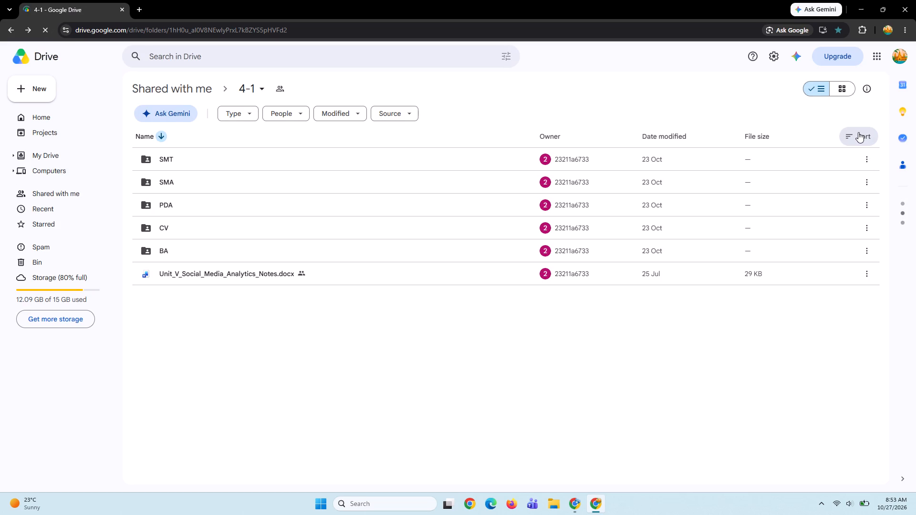
click(858, 132)
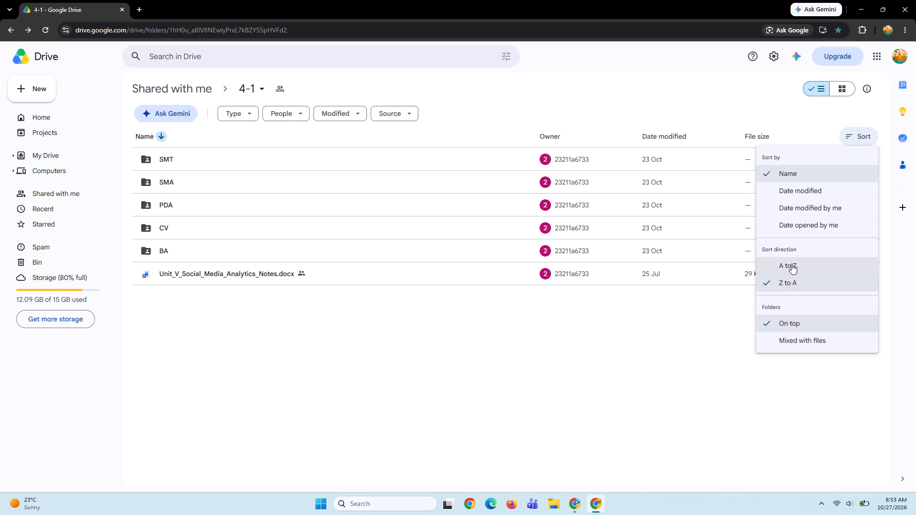
click(607, 352)
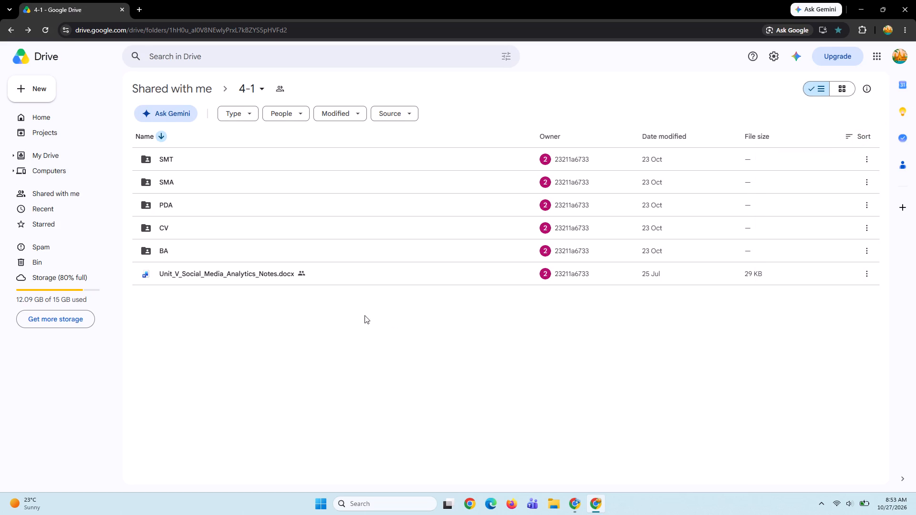
Open the document unit-1 (1).docx from the BA folder.
double_click(319, 244)
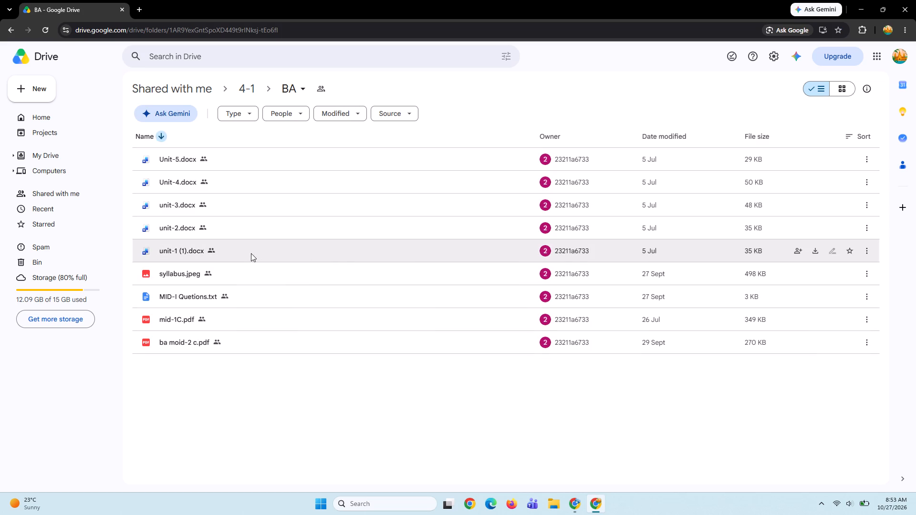
double_click(251, 254)
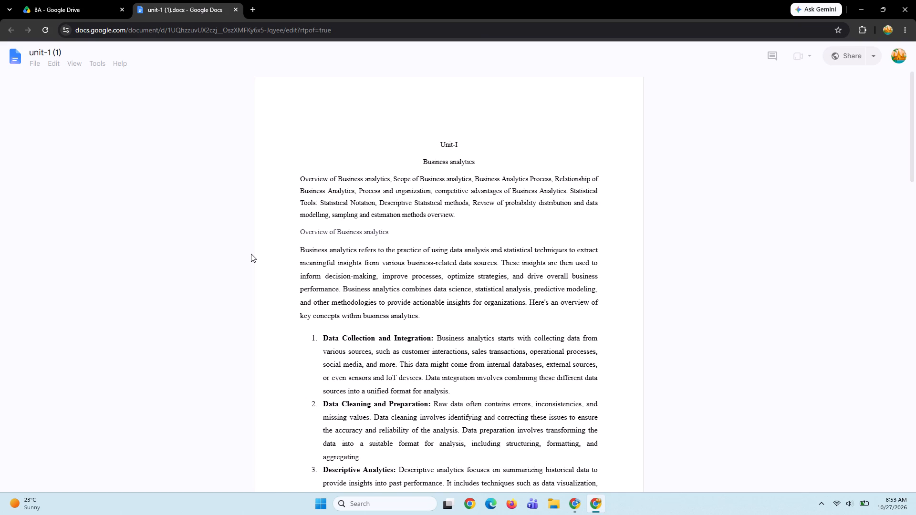
Skim the Unit-I Business analytics notes from the overview through the relationship section, dismissing the Gemini plan offer.
scroll(251, 254, down, 5)
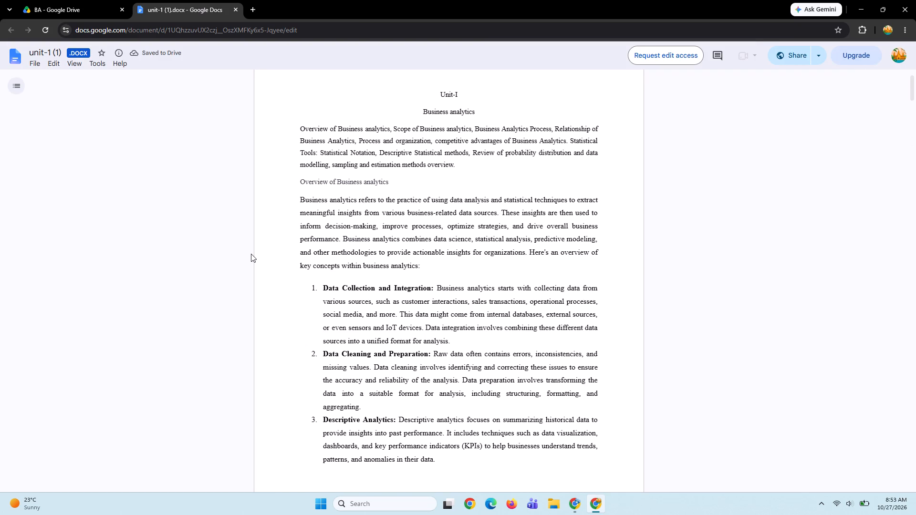
scroll(251, 254, down, 3)
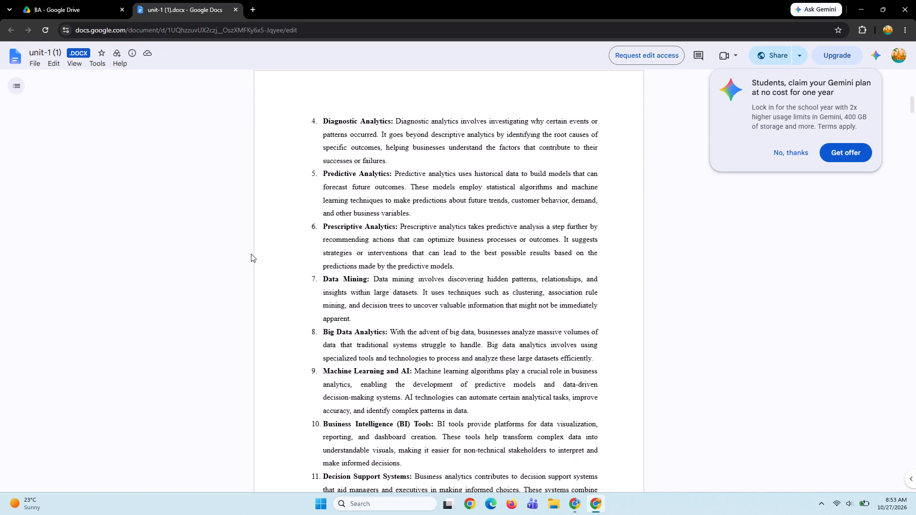
scroll(456, 334, down, 6)
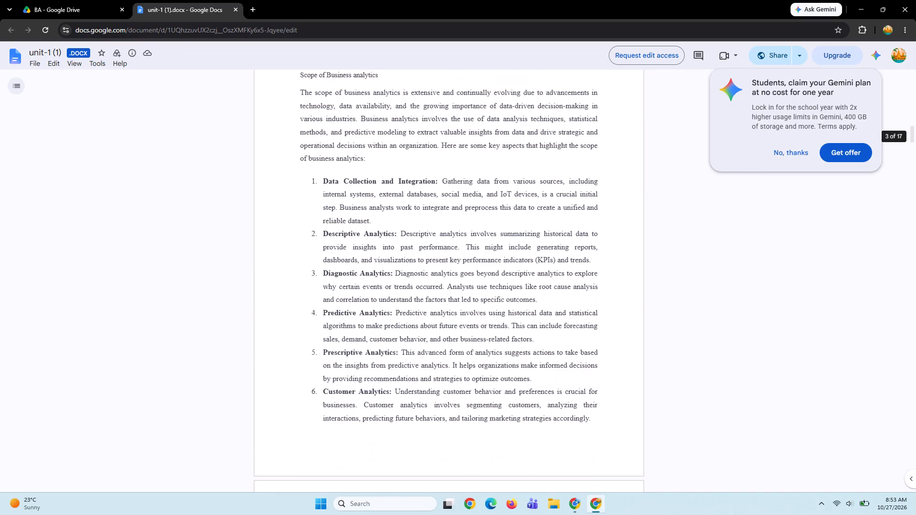
scroll(456, 334, down, 1)
click(784, 146)
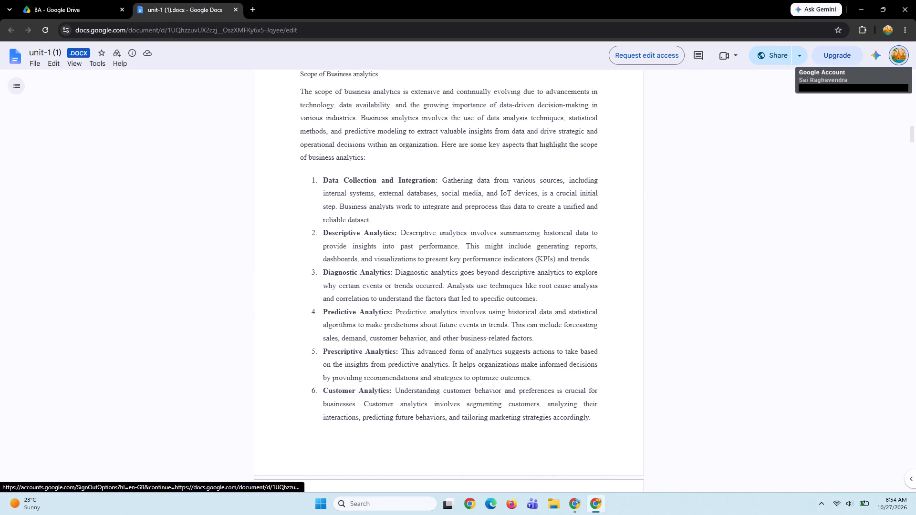
scroll(493, 348, down, 11)
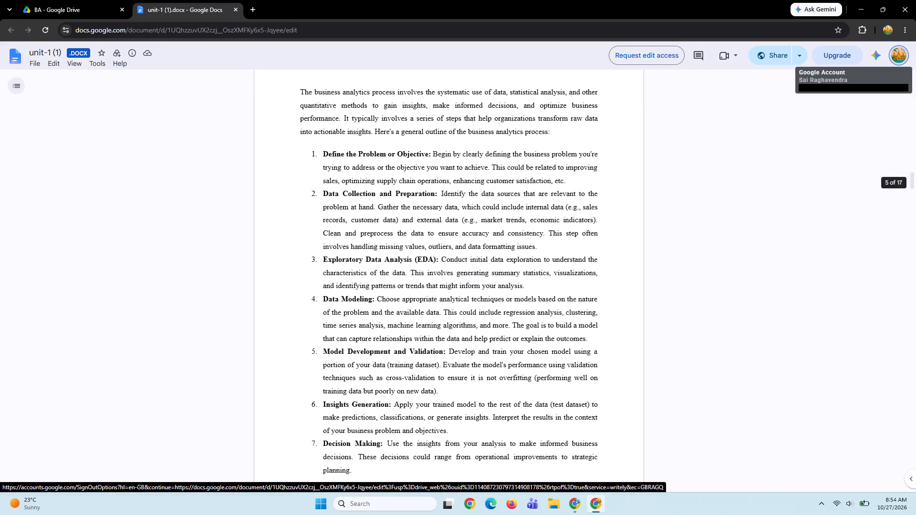
scroll(493, 348, down, 11)
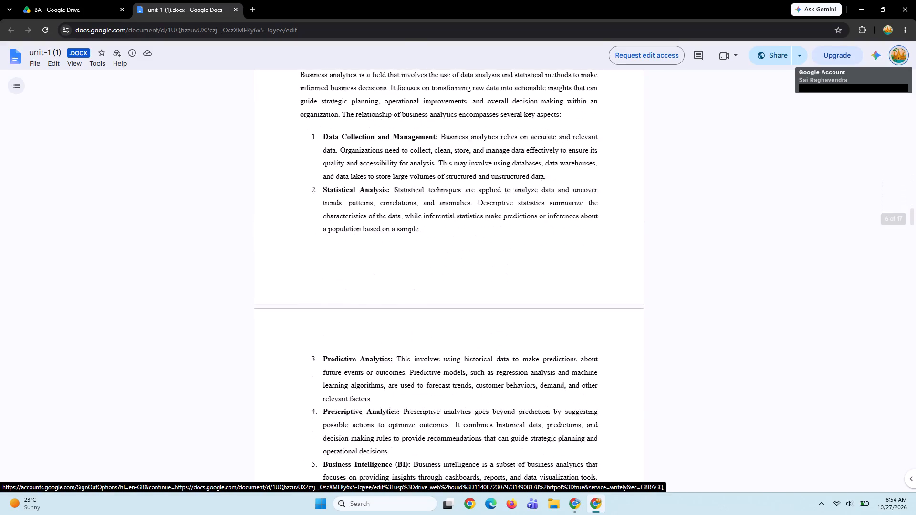
scroll(493, 348, down, 4)
Return to the BA folder's file list in Google Drive and clear the file selection.
click(62, 5)
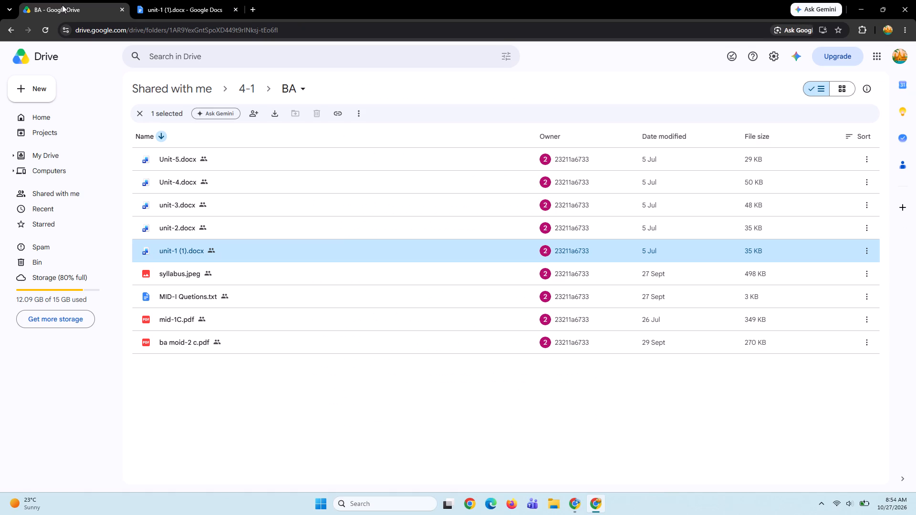
click(297, 415)
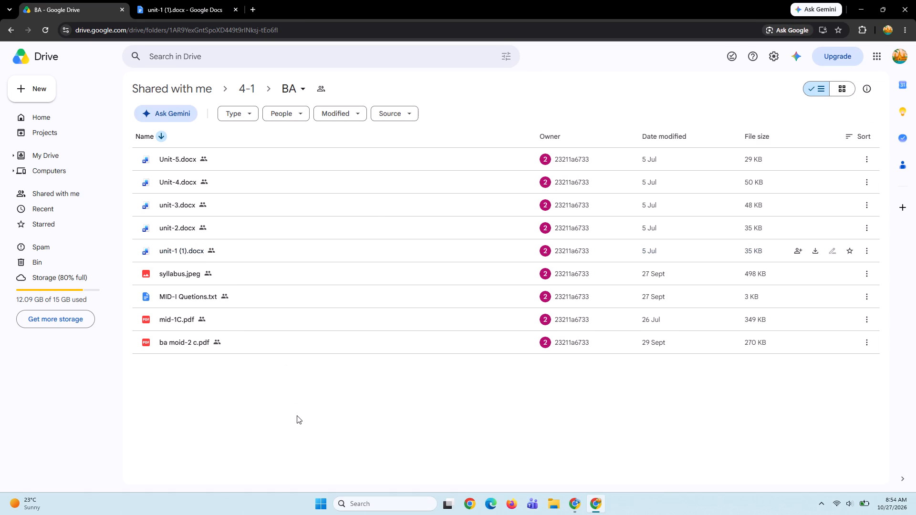
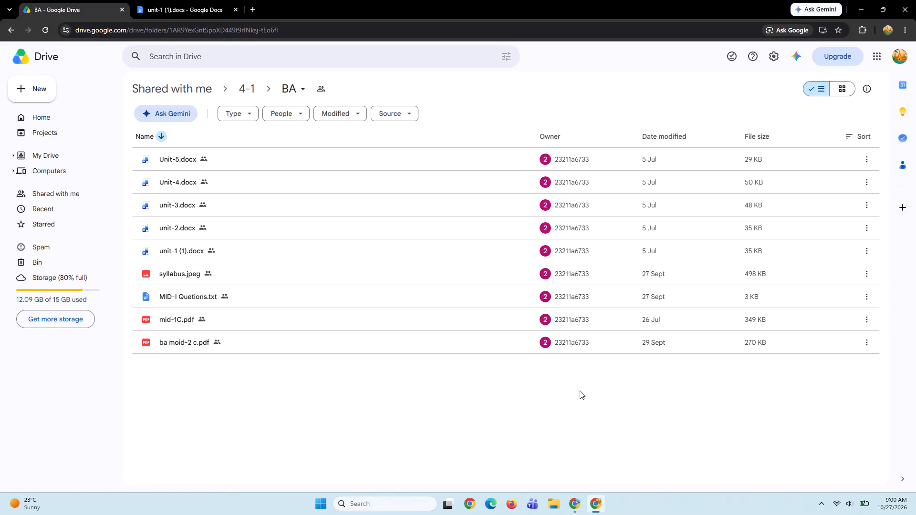
Switch to the TradingView BTCUSD.P chart and extend the long position's time span to about 10:45.
click(575, 501)
drag(524, 233, 524, 247)
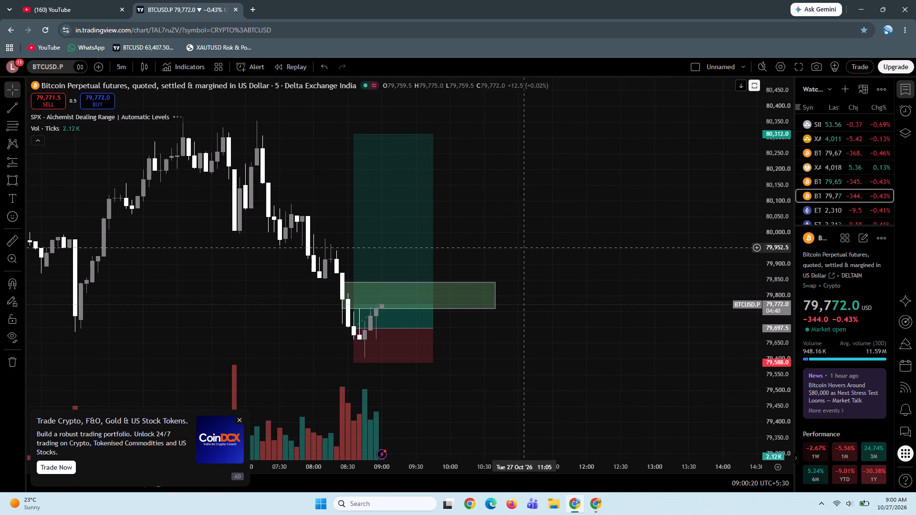
drag(510, 216, 510, 251)
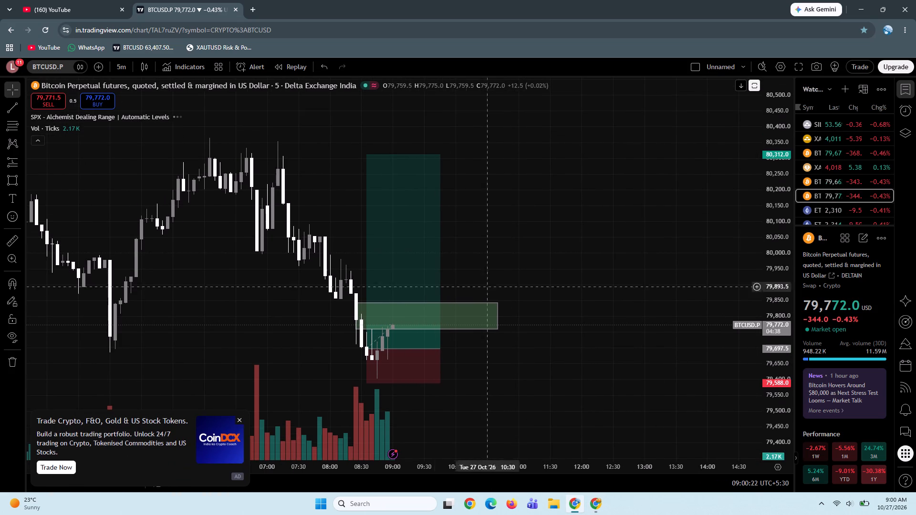
drag(438, 350, 502, 342)
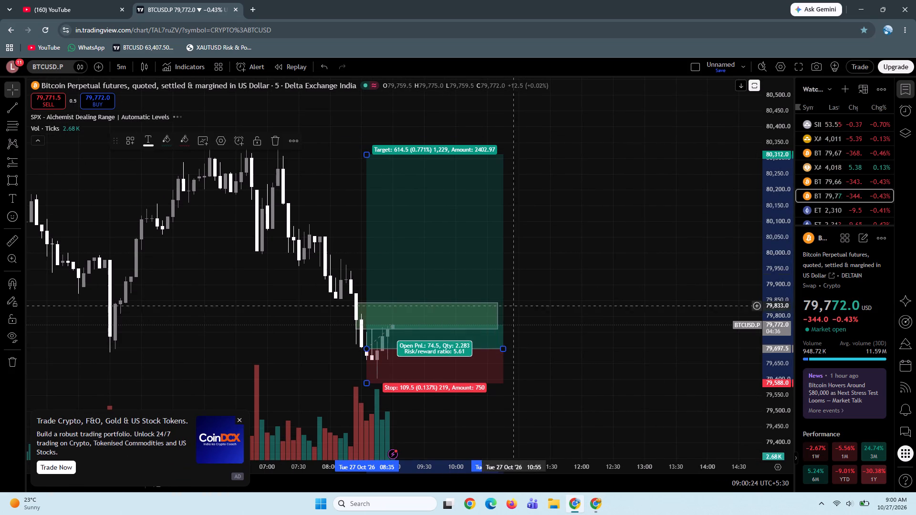
Raise the long position's profit target on the BTCUSD.P chart to 80,360.0.
drag(525, 233, 522, 245)
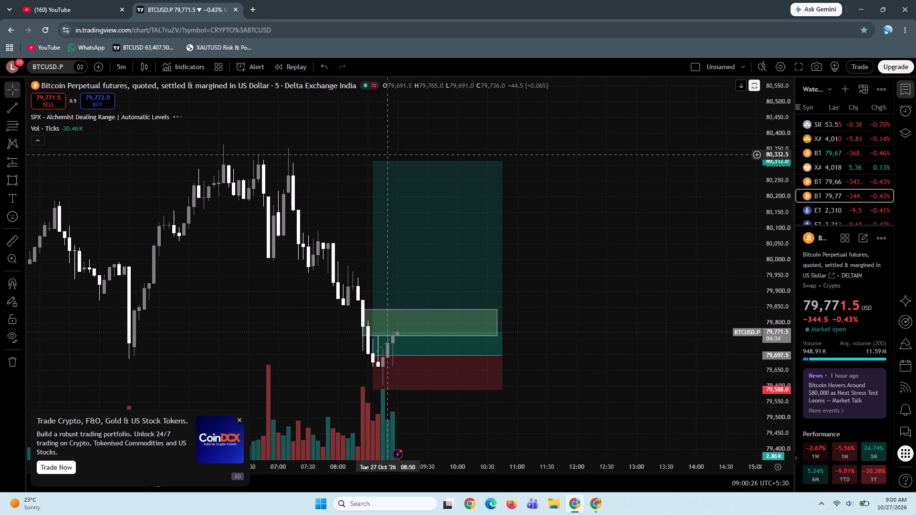
drag(375, 163, 376, 155)
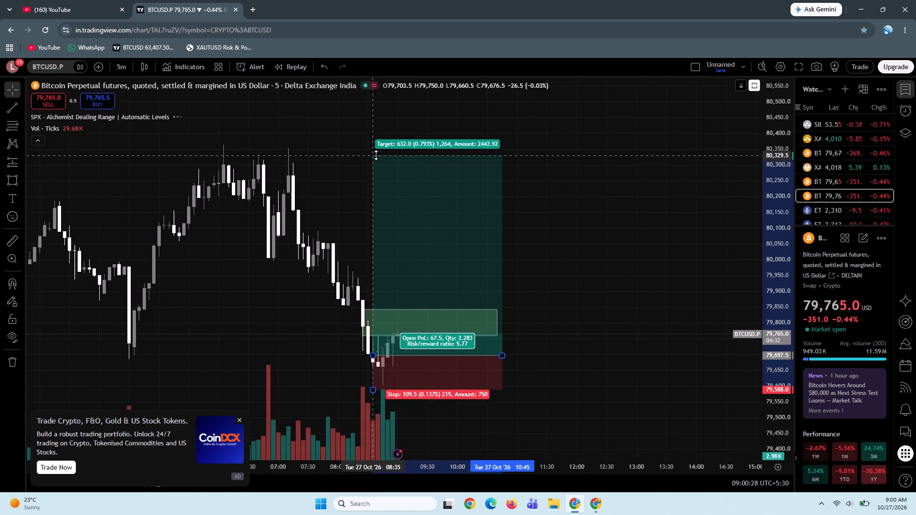
drag(376, 155, 377, 150)
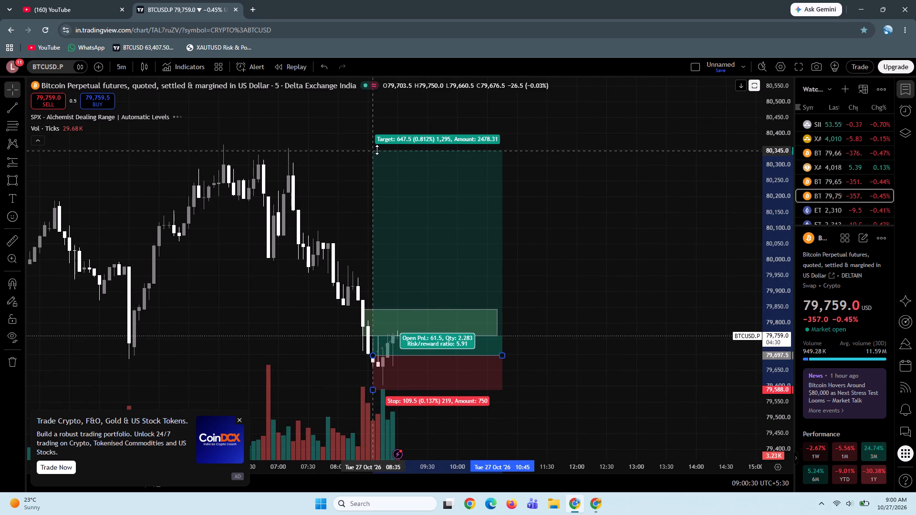
drag(377, 150, 376, 146)
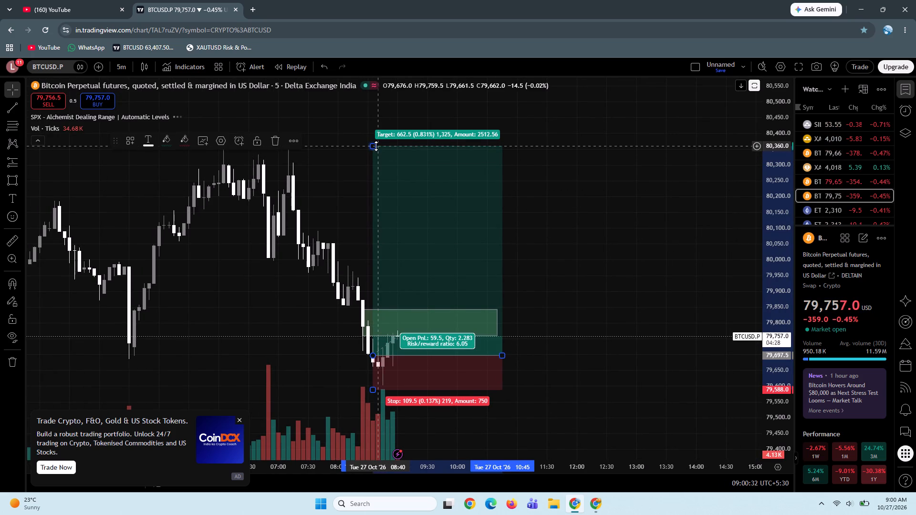
Switch to the watchlist's Bitcoin / U.S. Dollar (CRYPTO) chart and bring its Fibonacci levels and both long positions into view.
drag(562, 245, 568, 281)
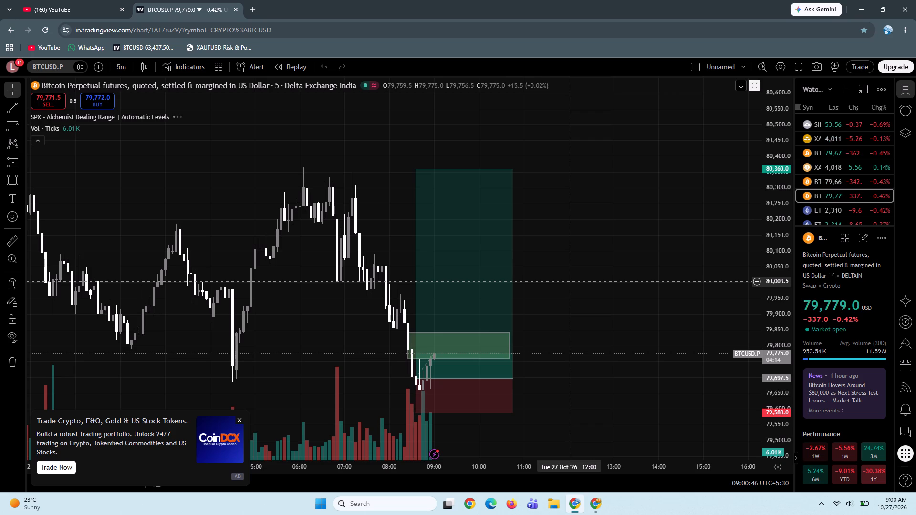
click(830, 154)
drag(662, 237, 661, 256)
drag(700, 274, 682, 247)
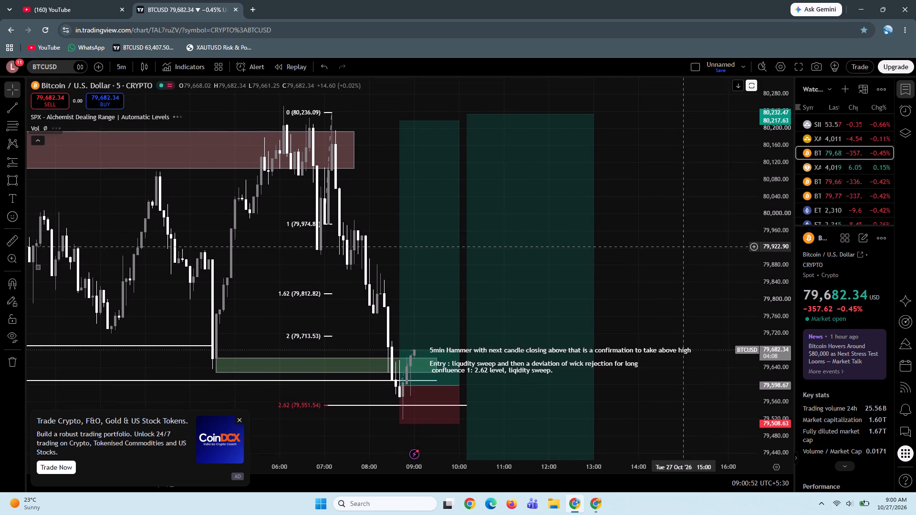
drag(774, 196, 788, 278)
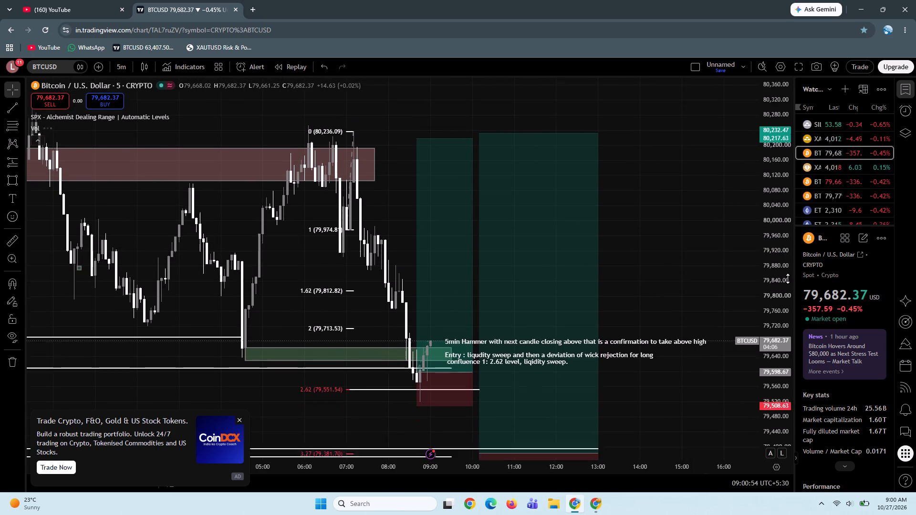
drag(788, 278, 789, 286)
drag(676, 240, 651, 251)
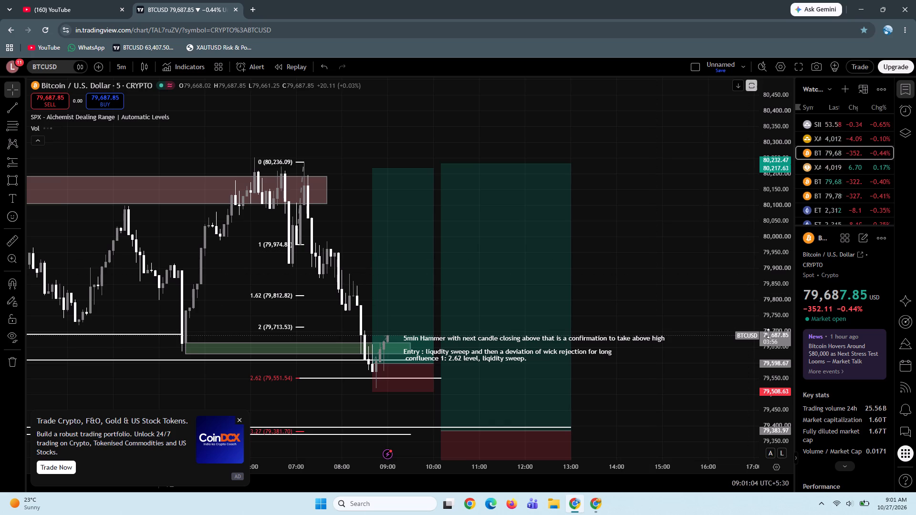
Draw a rectangle zone near the 08:40 candle, from about 79,657.86 to 79,595.78 and from 08:25 to 08:40.
drag(783, 356, 768, 186)
drag(614, 333, 614, 208)
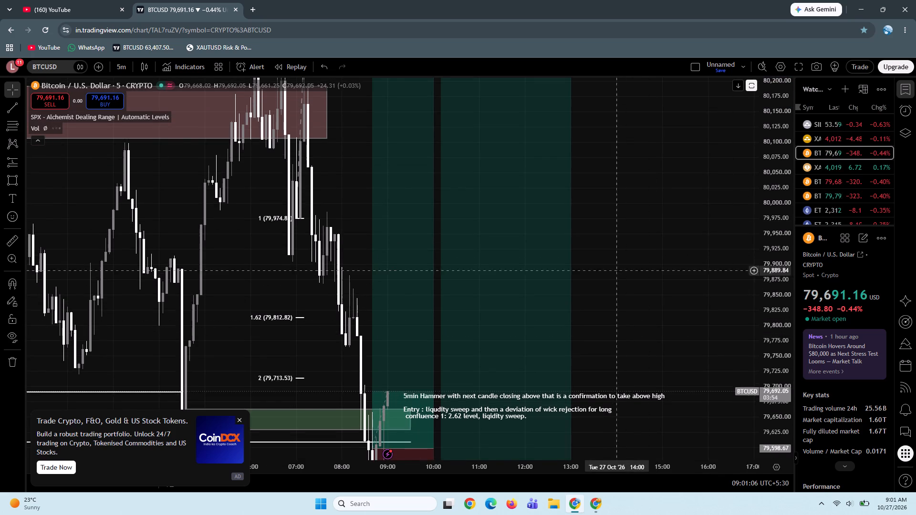
drag(614, 208, 618, 179)
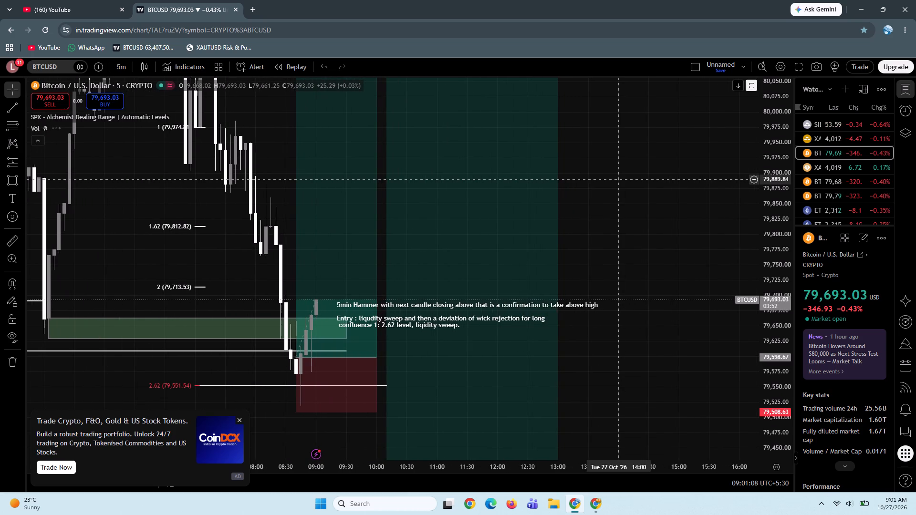
drag(656, 254, 697, 248)
scroll(697, 248, up, 2)
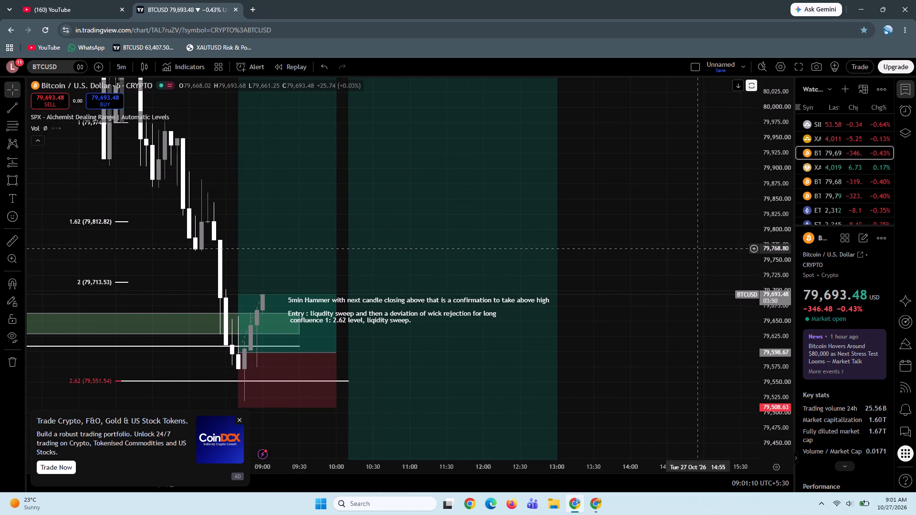
drag(650, 213, 680, 248)
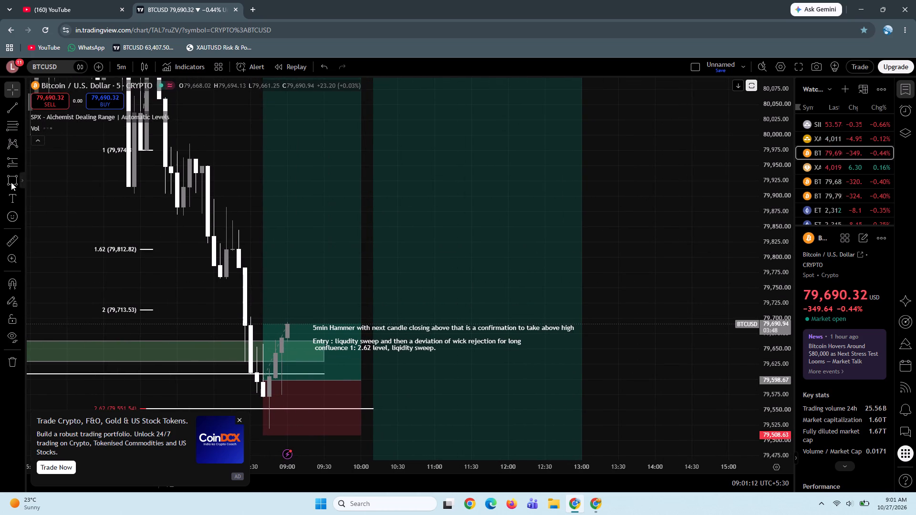
click(8, 181)
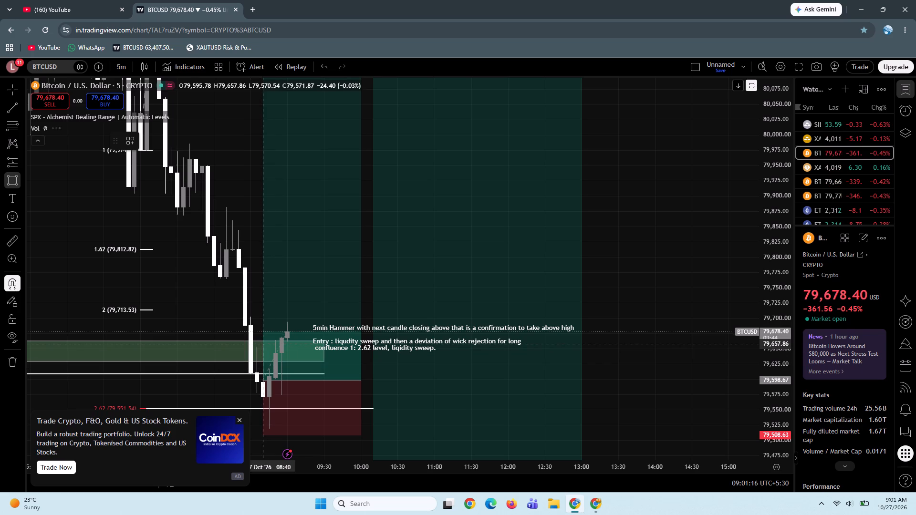
ctrl+click(265, 346)
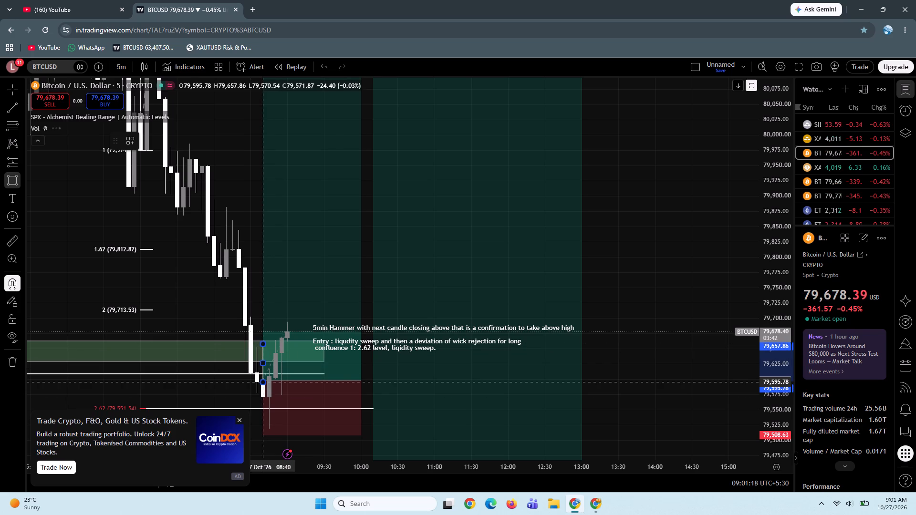
ctrl+click(262, 386)
drag(262, 363, 245, 364)
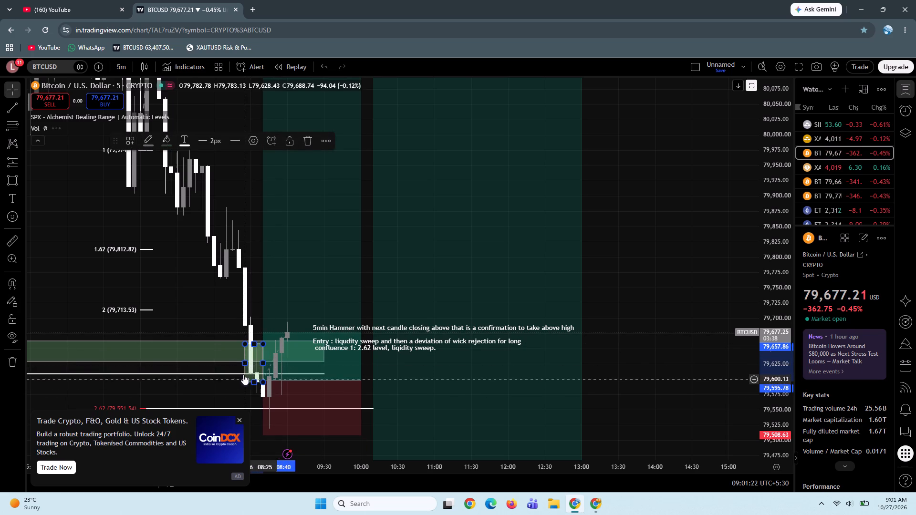
Move the new rectangle zone up and slightly later, with its top at about 79,716 and spanning 08:30 to 08:45.
click(250, 365)
drag(250, 365, 255, 331)
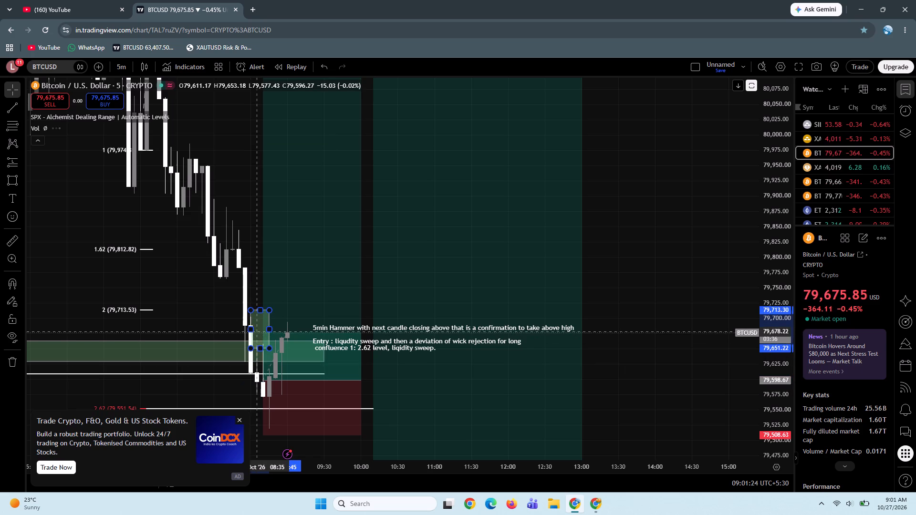
drag(255, 331, 259, 328)
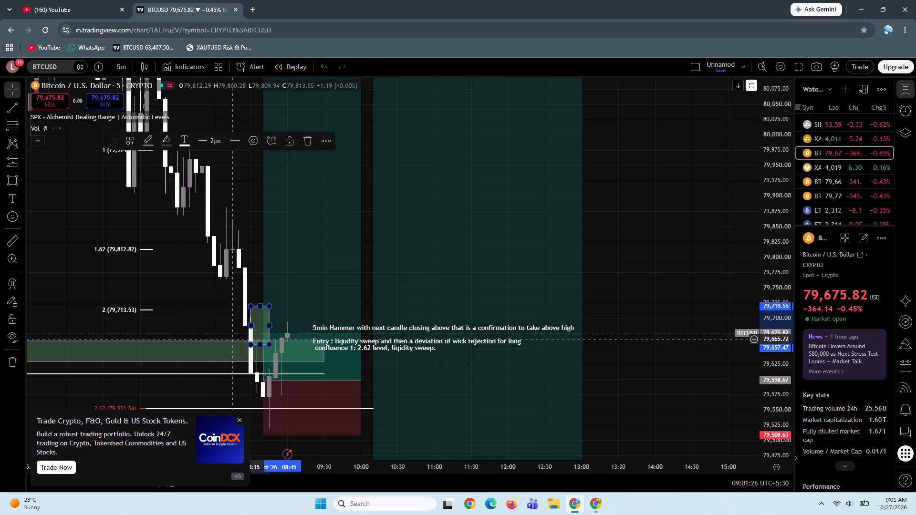
click(215, 331)
double_click(256, 327)
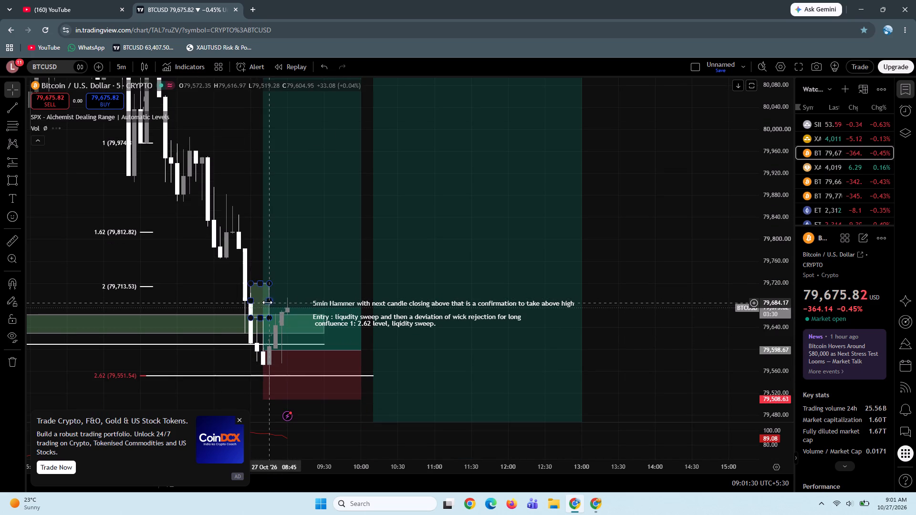
click(269, 301)
click(259, 303)
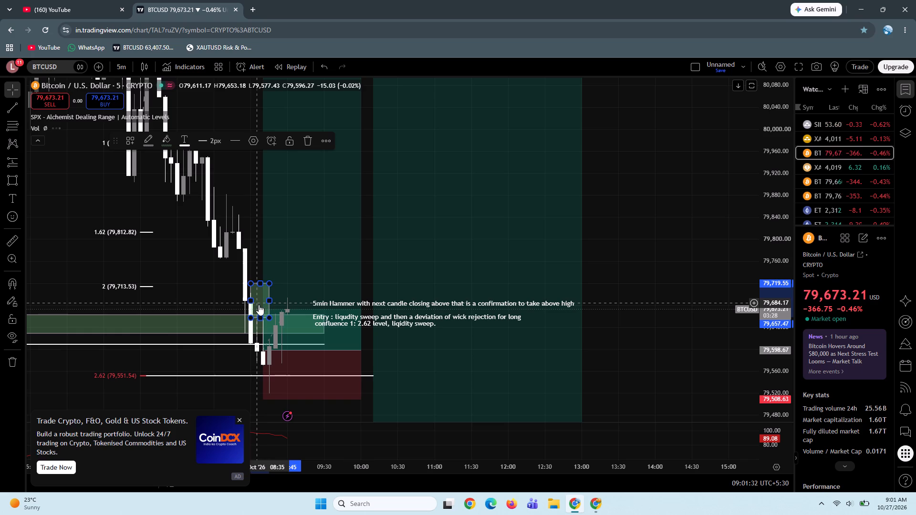
click(219, 294)
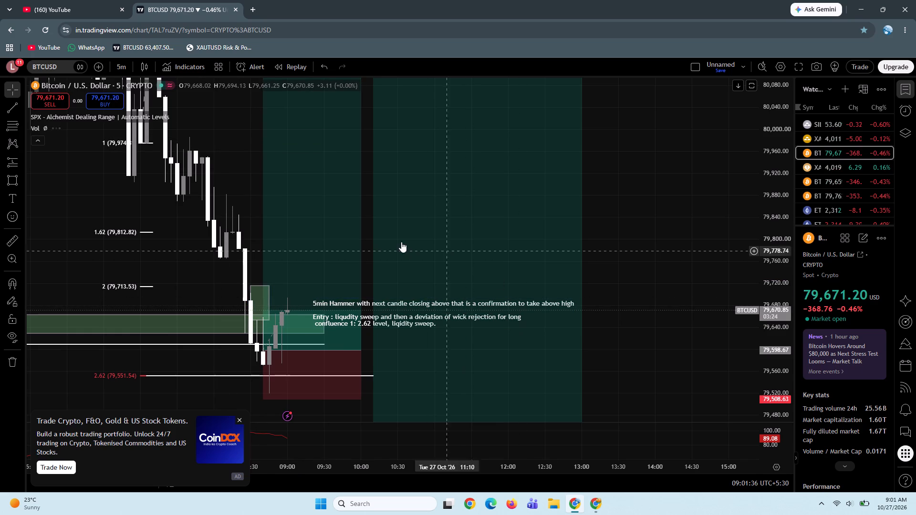
Draw a horizontal trend line at about 79,716 from the small rectangle's upper start corner at 08:30 to about 09:25.
click(11, 104)
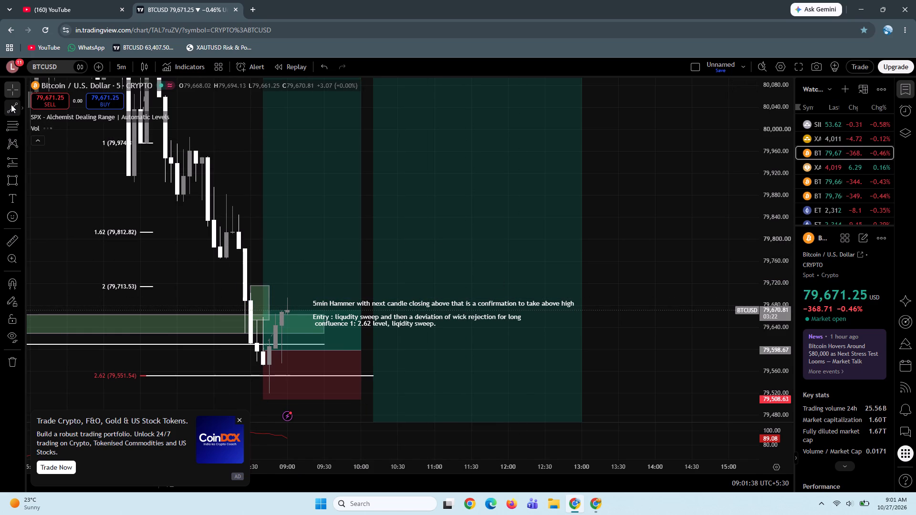
click(252, 285)
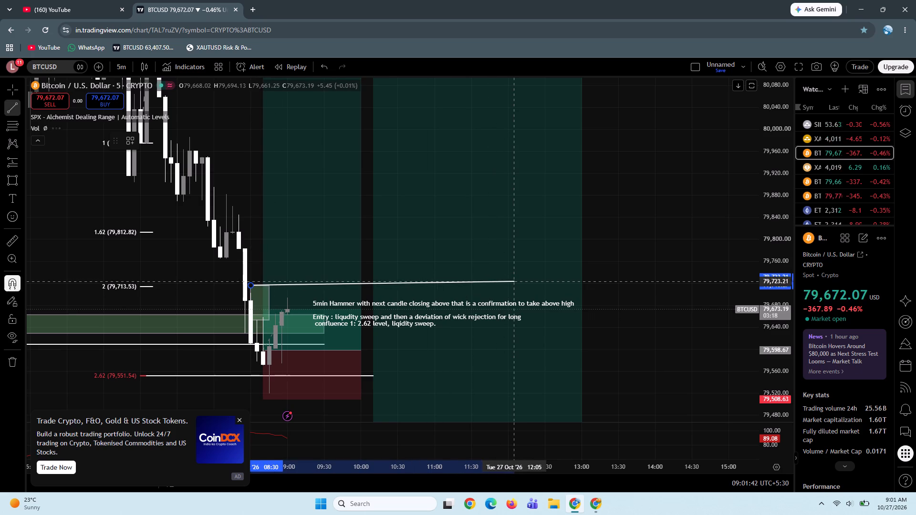
ctrl+shift+click(514, 281)
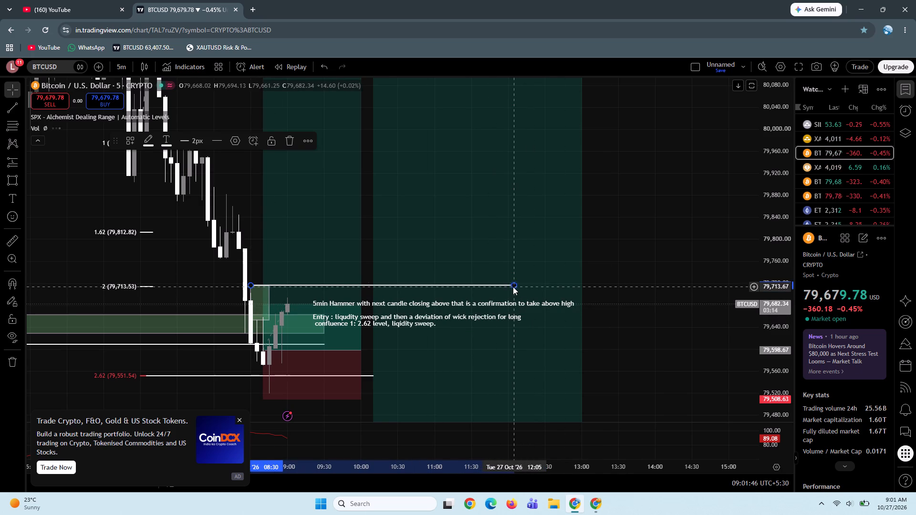
drag(513, 287, 346, 283)
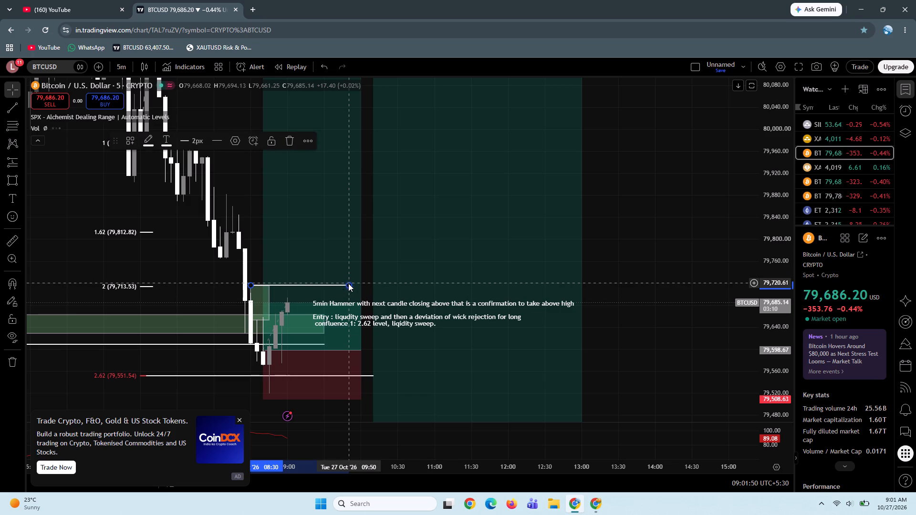
drag(349, 286, 314, 287)
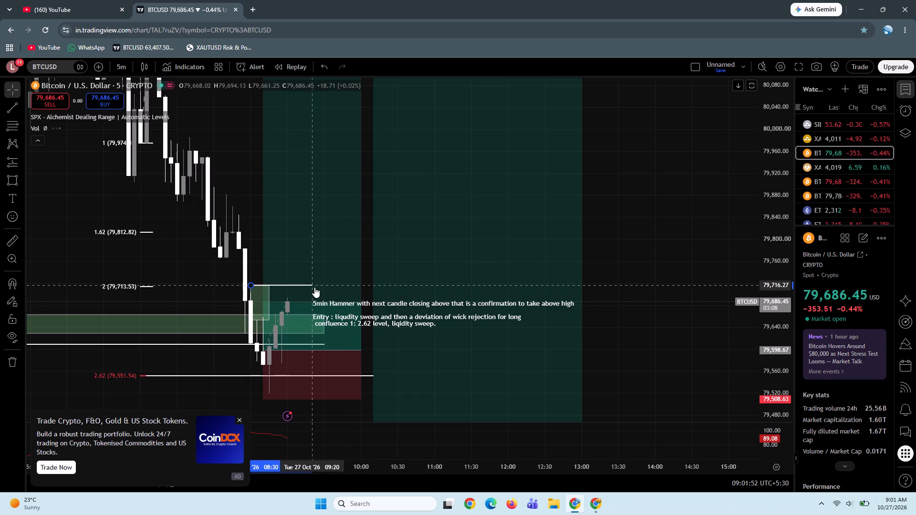
drag(314, 287, 318, 284)
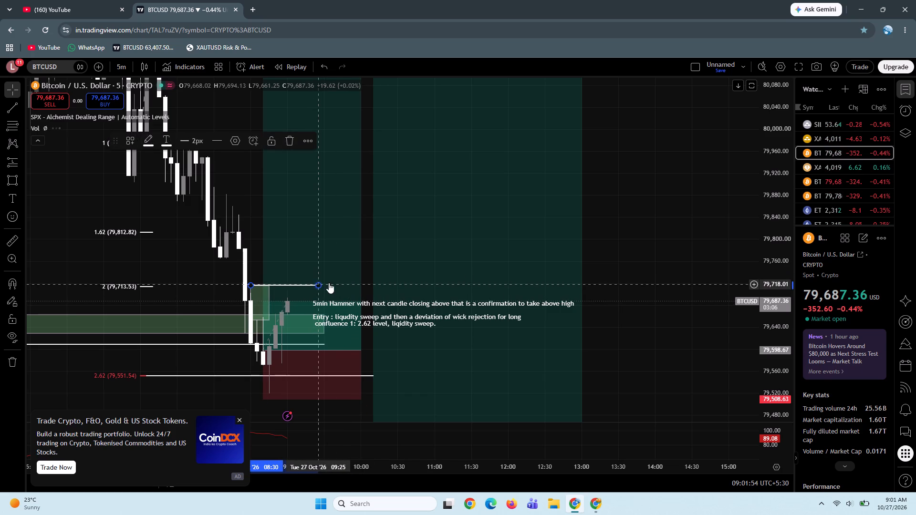
Examine the BTCUSD 5-minute price action around the new zone, Fibonacci levels, ADR zones and planned long positions.
drag(680, 217, 677, 242)
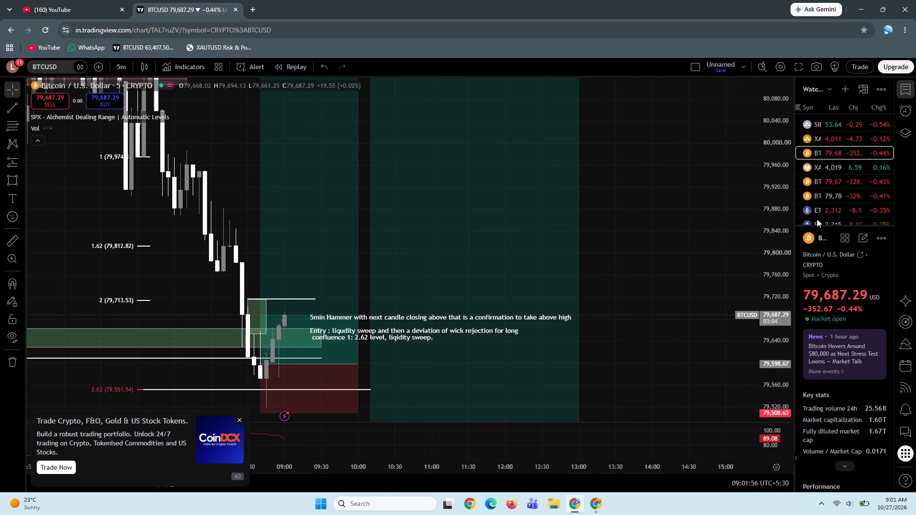
drag(775, 163, 770, 238)
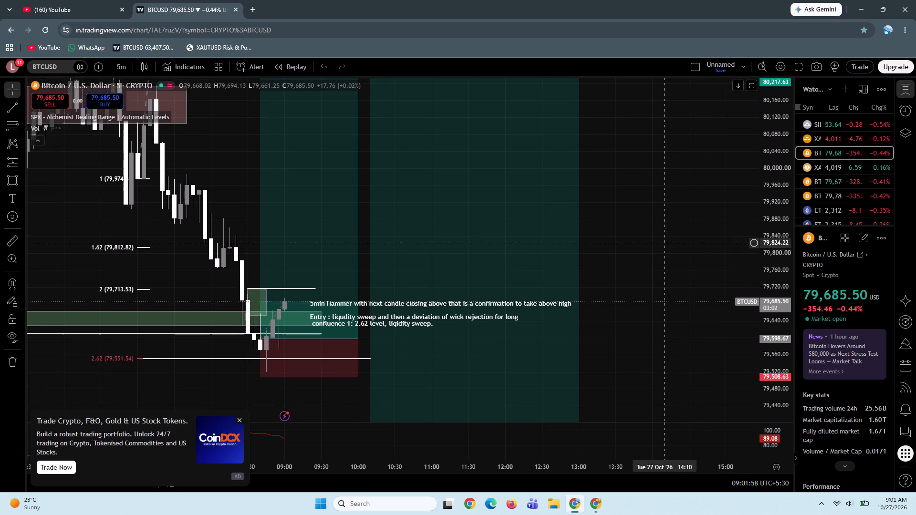
drag(662, 243, 681, 253)
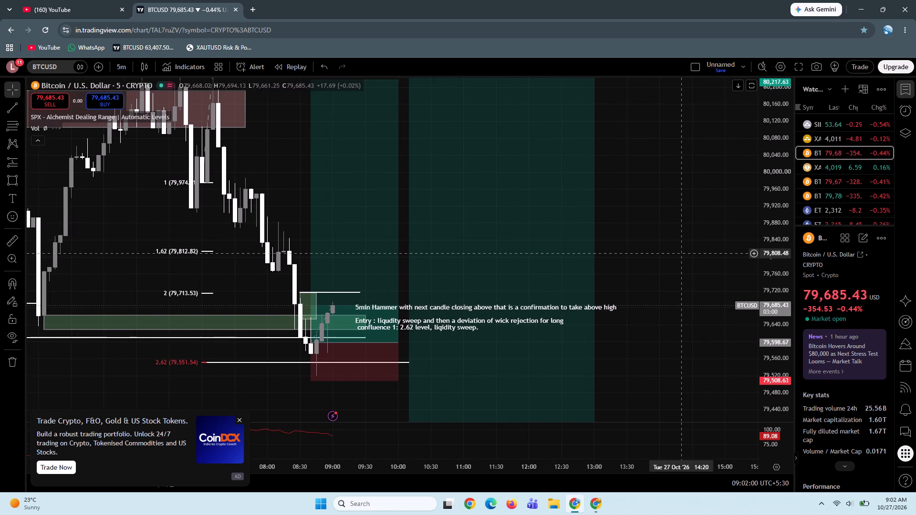
drag(656, 152, 656, 170)
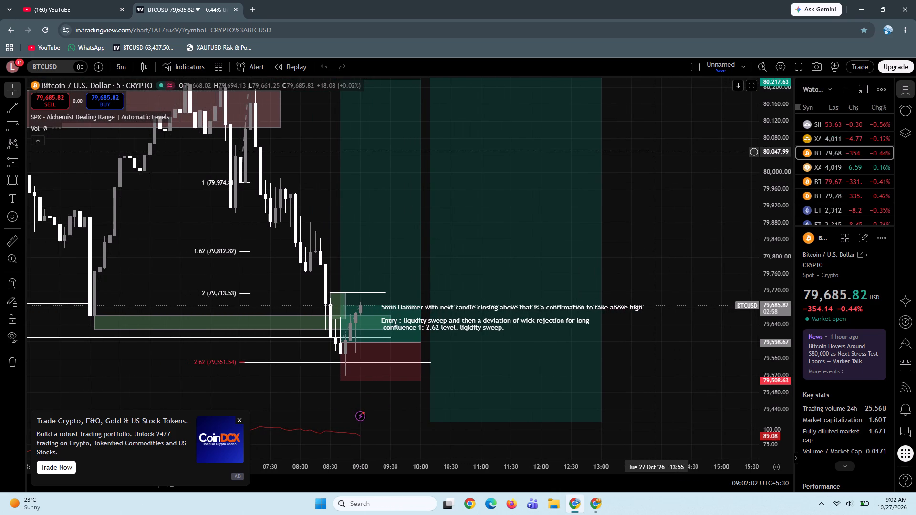
drag(656, 170, 656, 211)
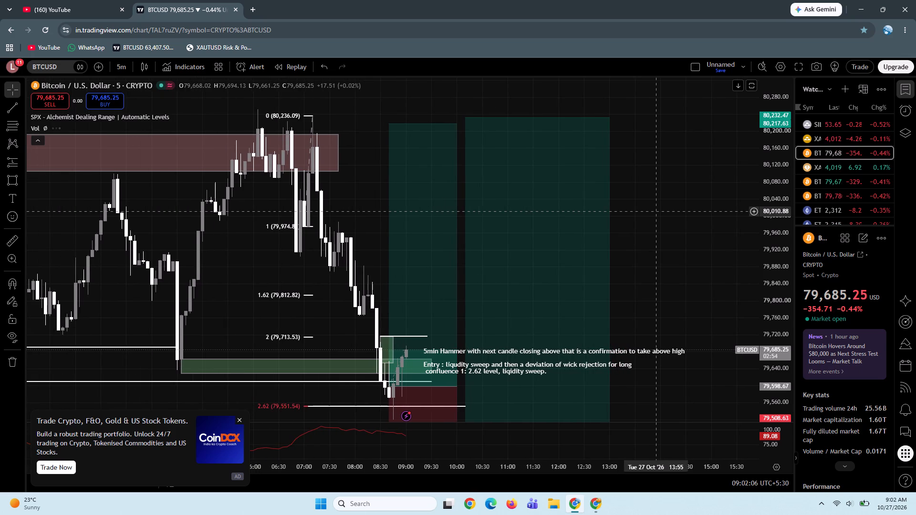
drag(774, 148, 778, 243)
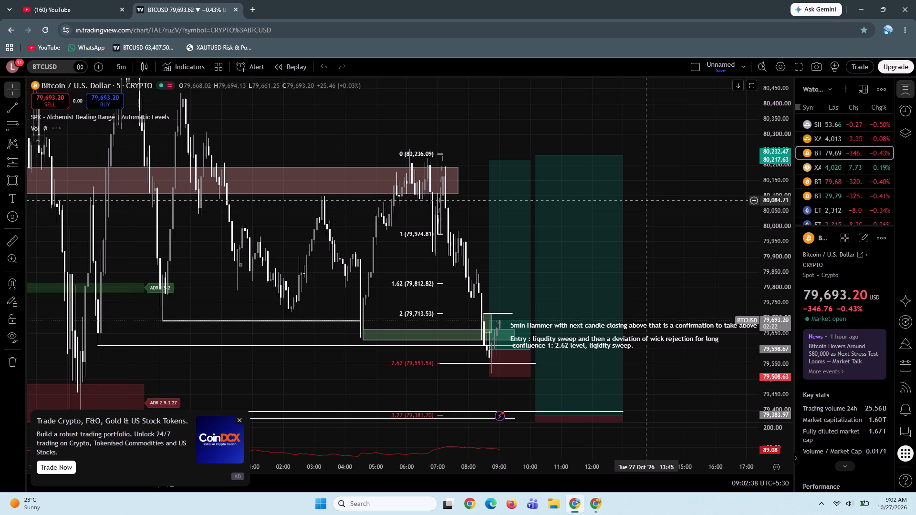
drag(661, 238, 625, 236)
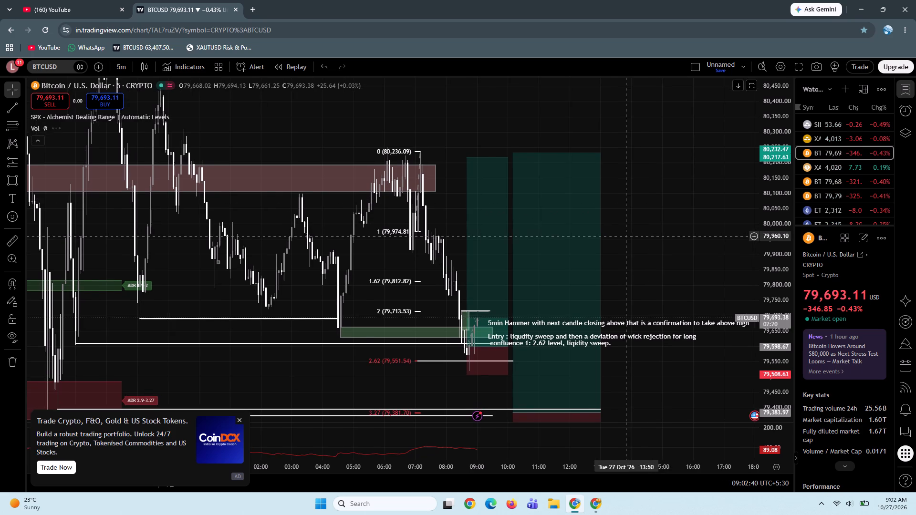
drag(782, 336, 771, 130)
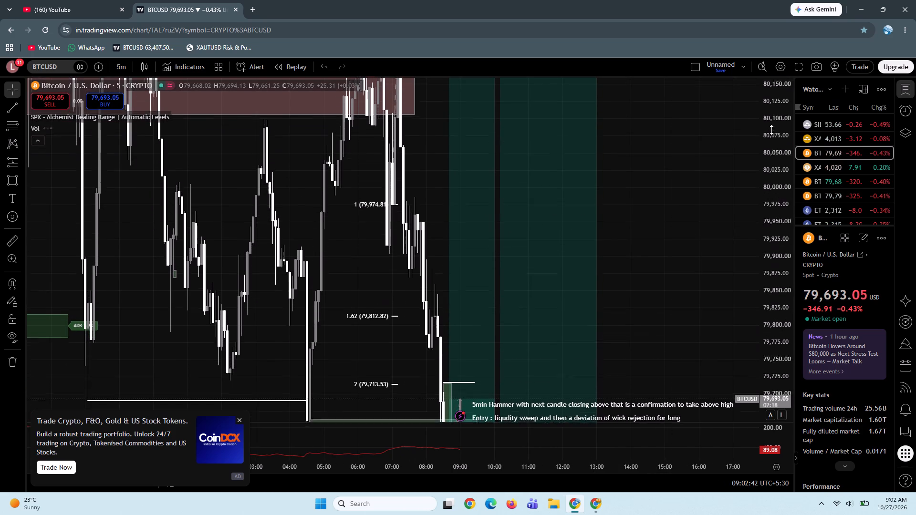
drag(771, 130, 771, 128)
drag(663, 269, 707, 124)
scroll(707, 124, up, 1)
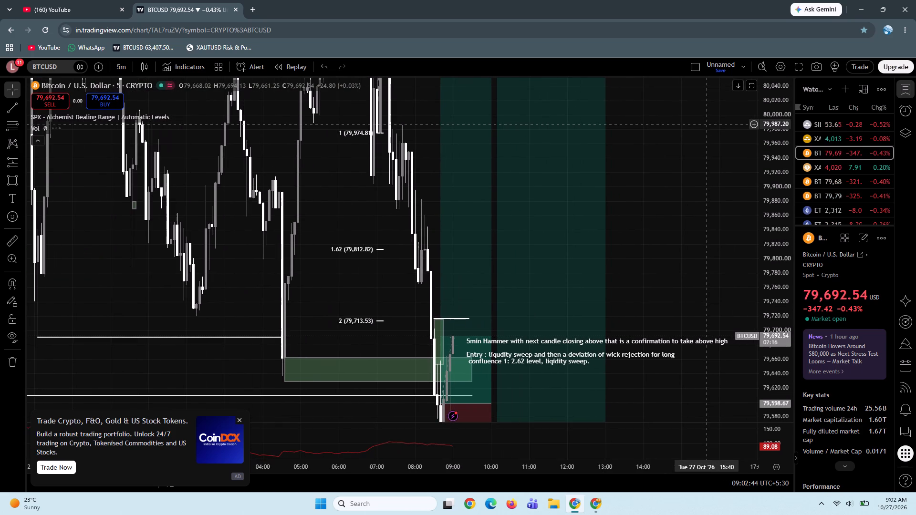
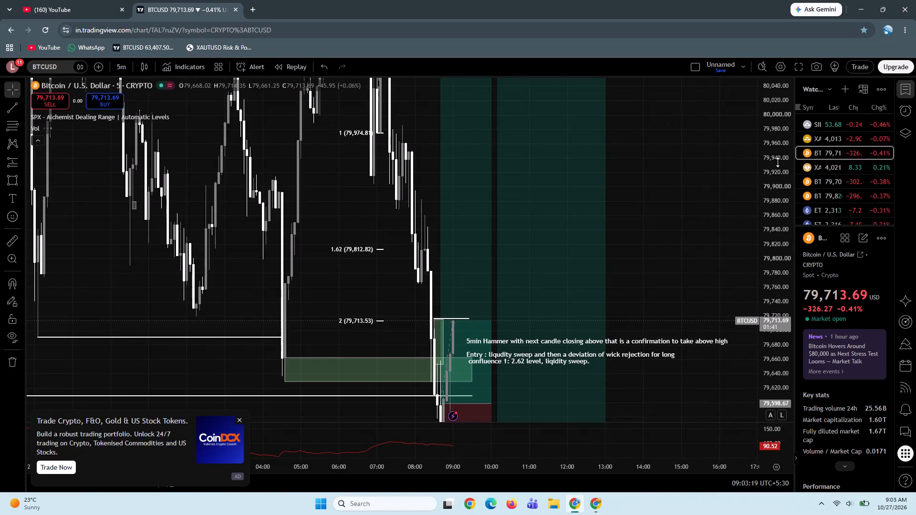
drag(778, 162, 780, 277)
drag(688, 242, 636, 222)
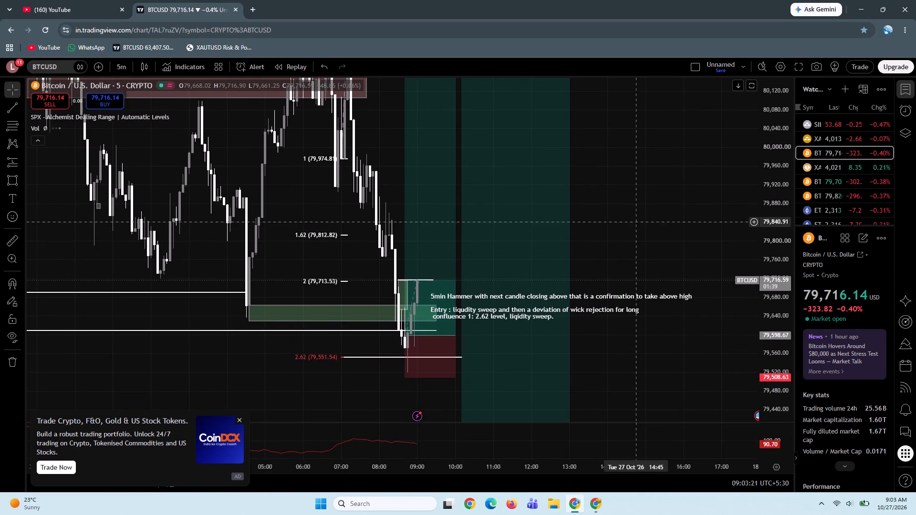
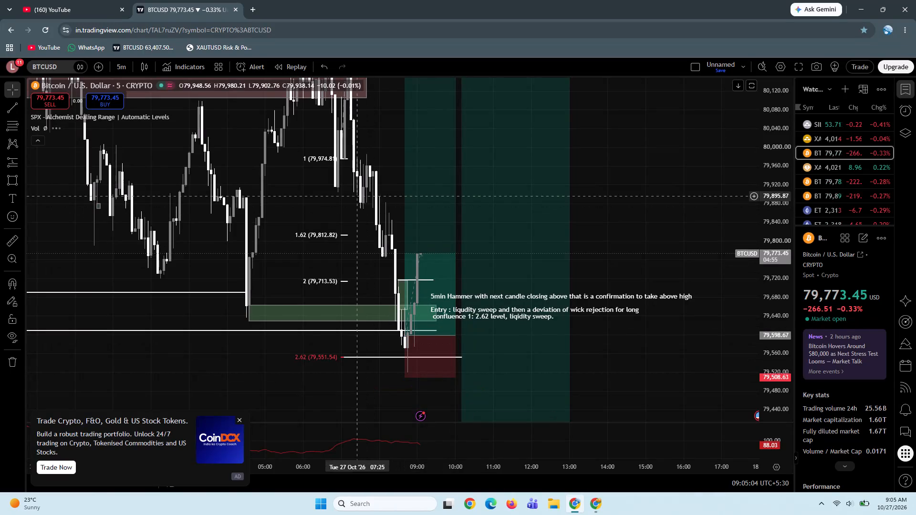
Switch the BTCUSD chart to the 1-minute interval.
click(122, 68)
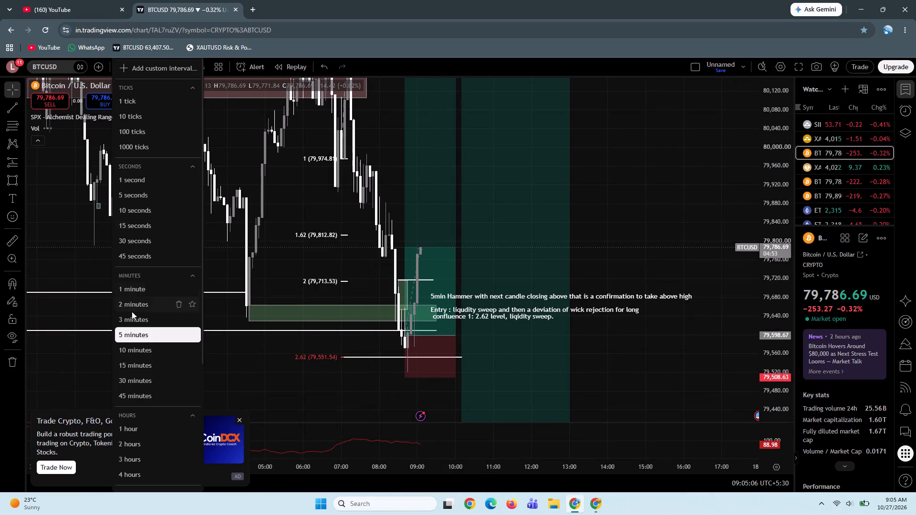
click(139, 284)
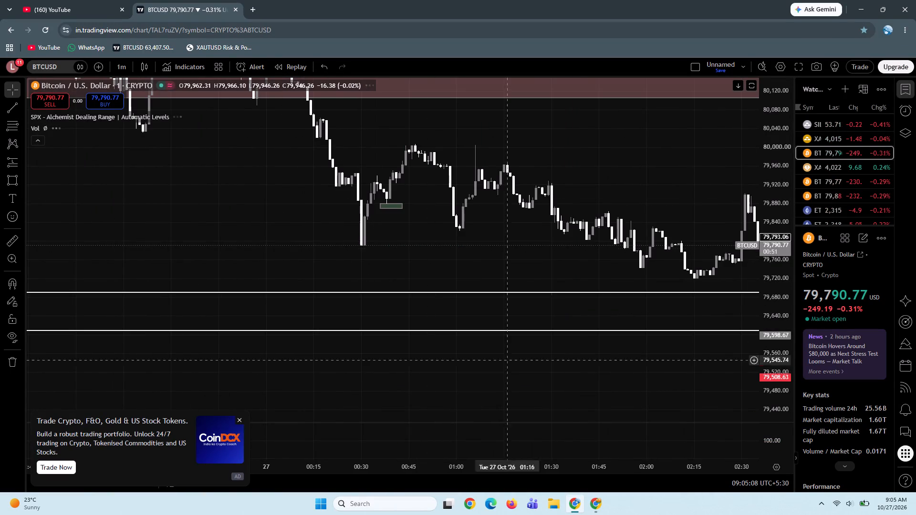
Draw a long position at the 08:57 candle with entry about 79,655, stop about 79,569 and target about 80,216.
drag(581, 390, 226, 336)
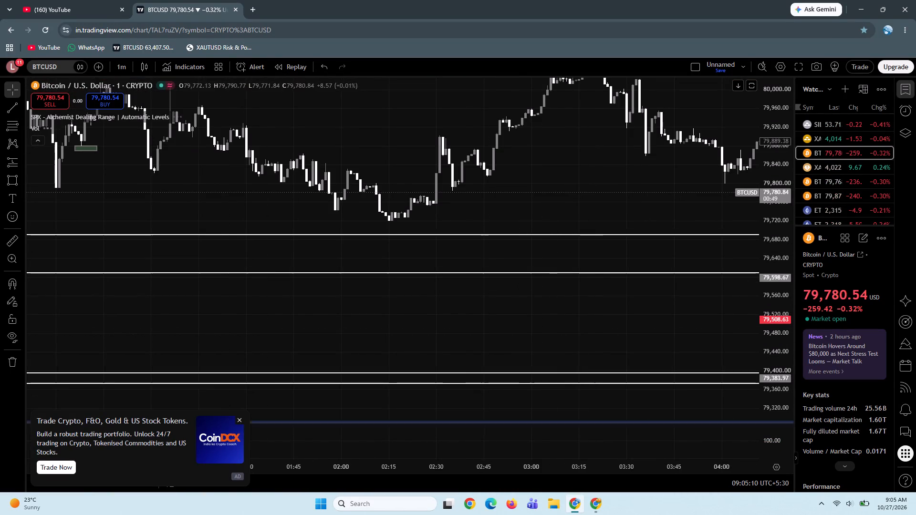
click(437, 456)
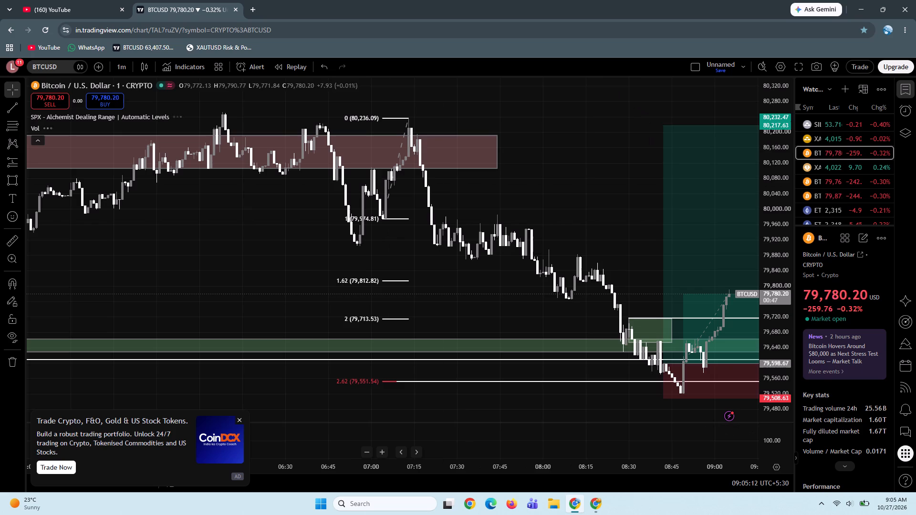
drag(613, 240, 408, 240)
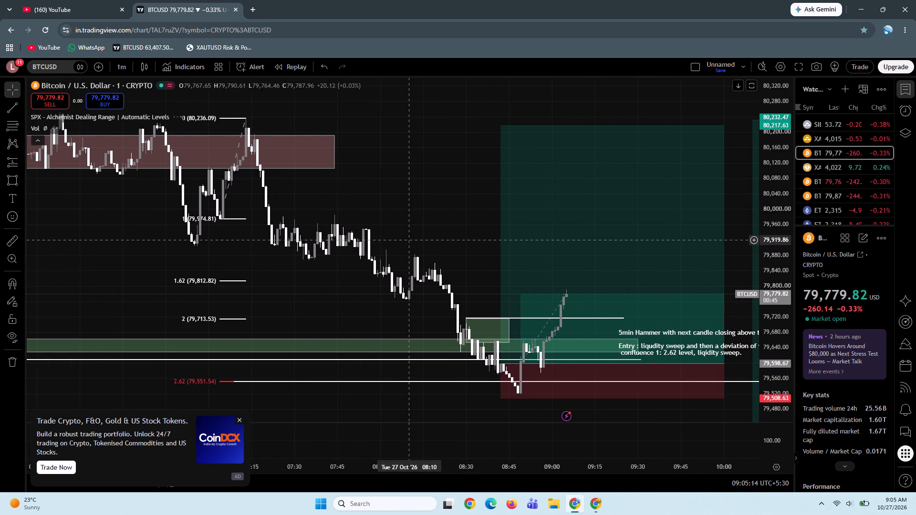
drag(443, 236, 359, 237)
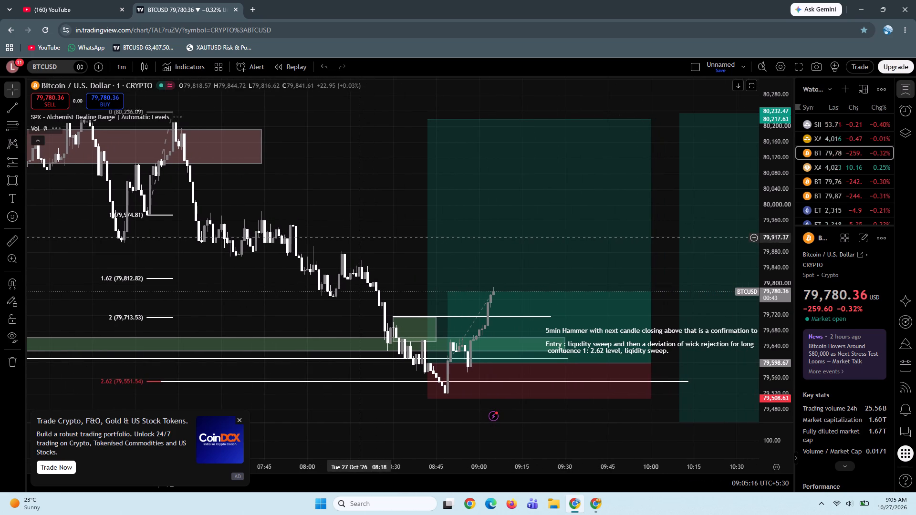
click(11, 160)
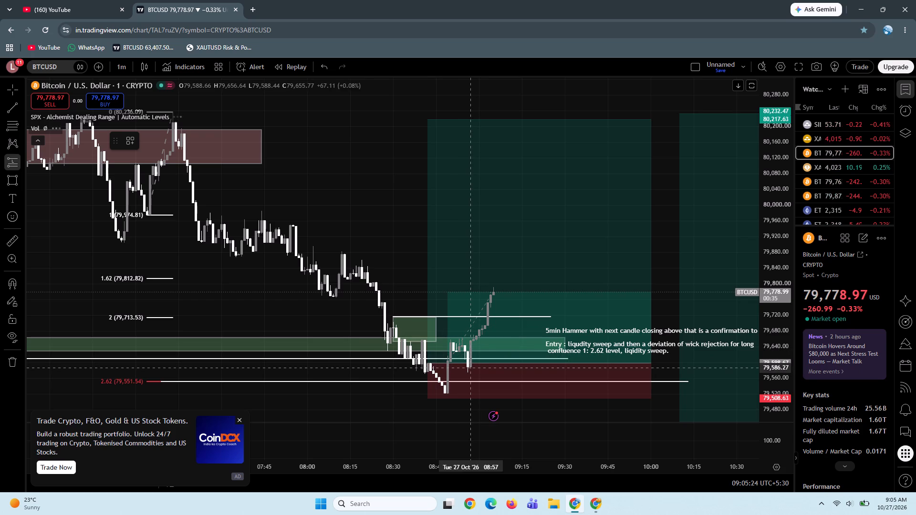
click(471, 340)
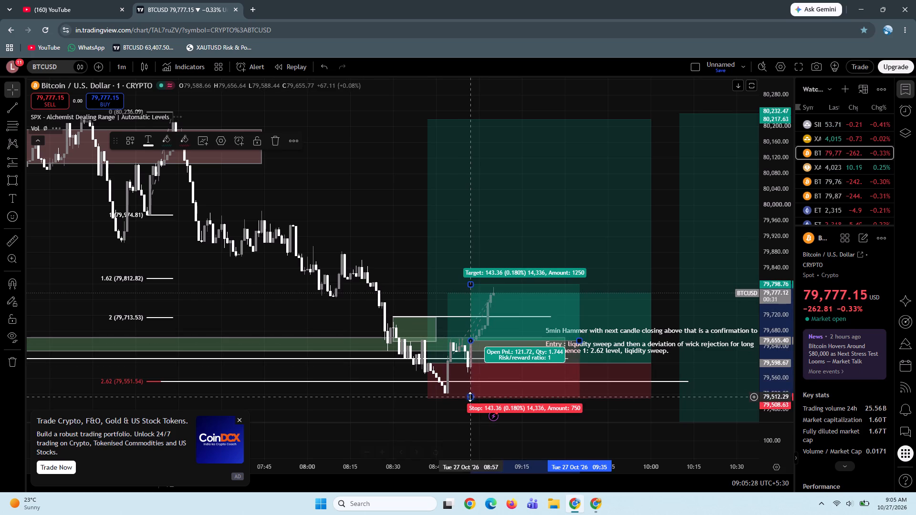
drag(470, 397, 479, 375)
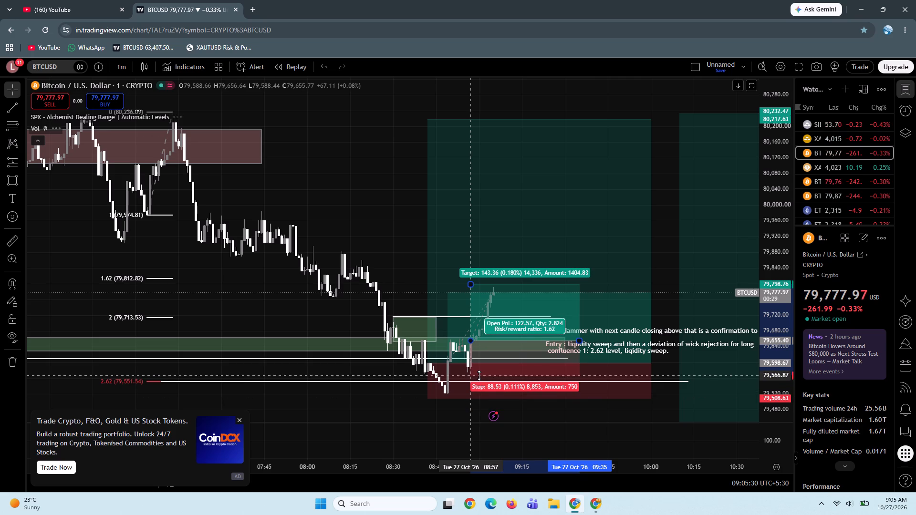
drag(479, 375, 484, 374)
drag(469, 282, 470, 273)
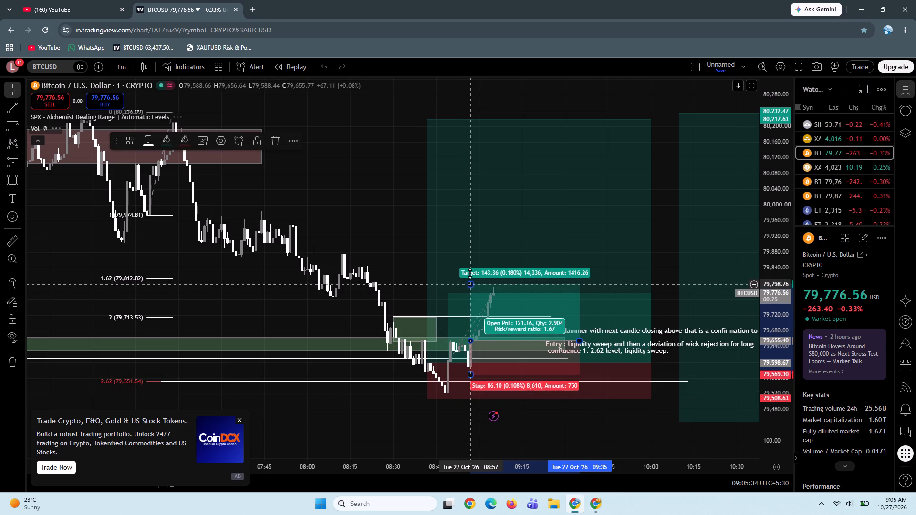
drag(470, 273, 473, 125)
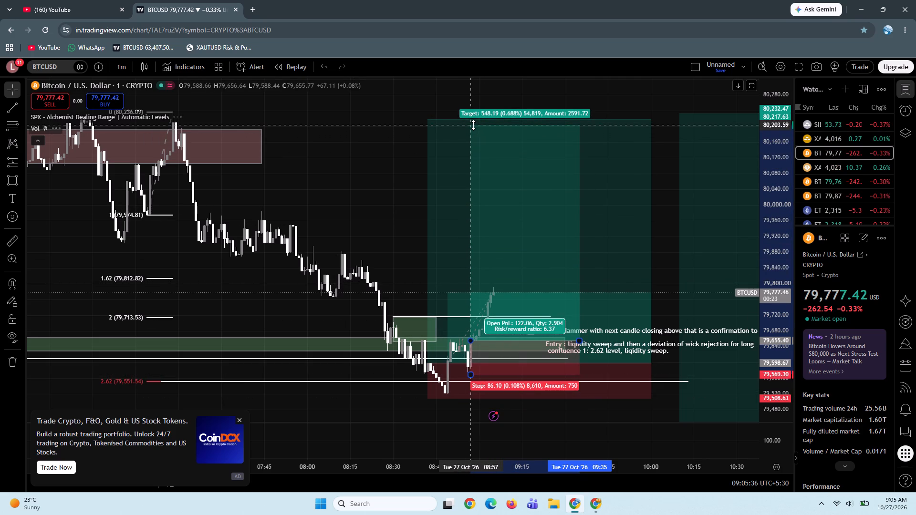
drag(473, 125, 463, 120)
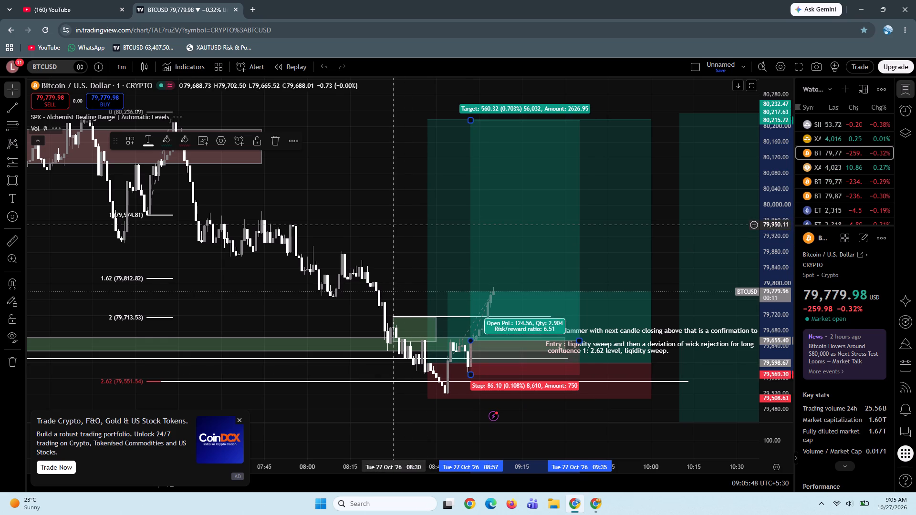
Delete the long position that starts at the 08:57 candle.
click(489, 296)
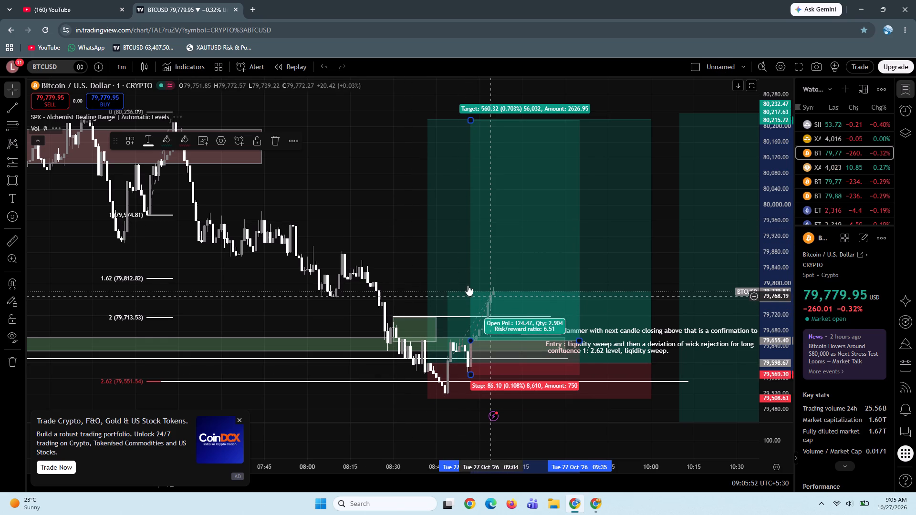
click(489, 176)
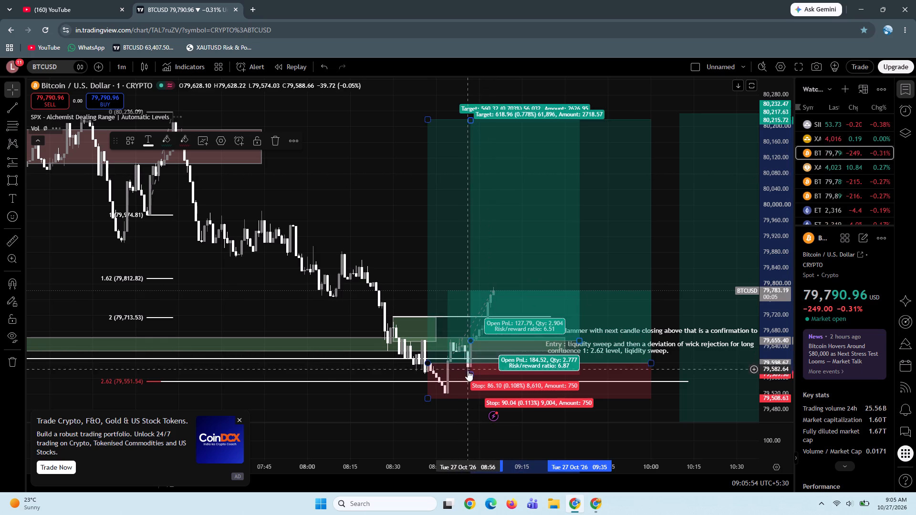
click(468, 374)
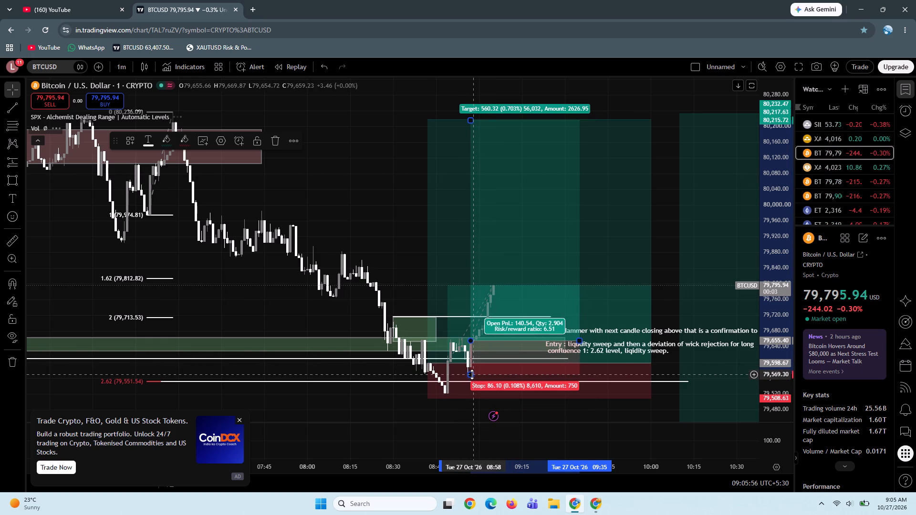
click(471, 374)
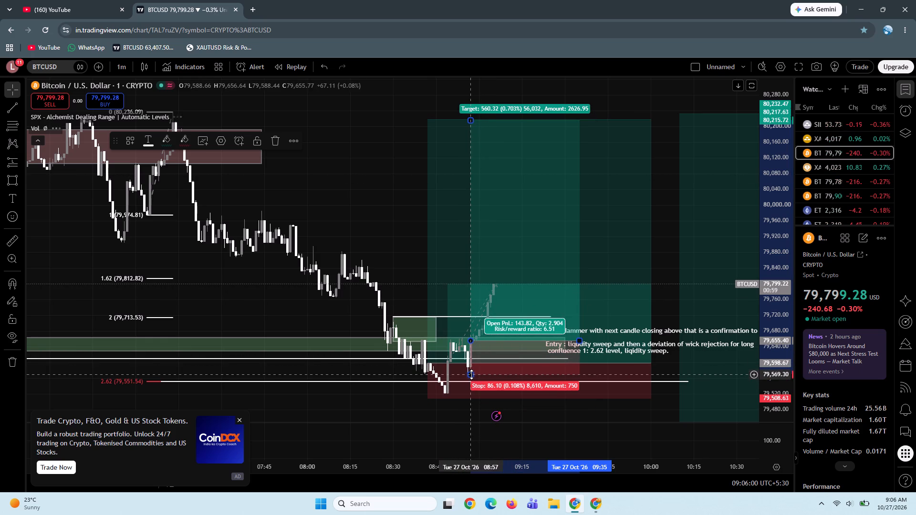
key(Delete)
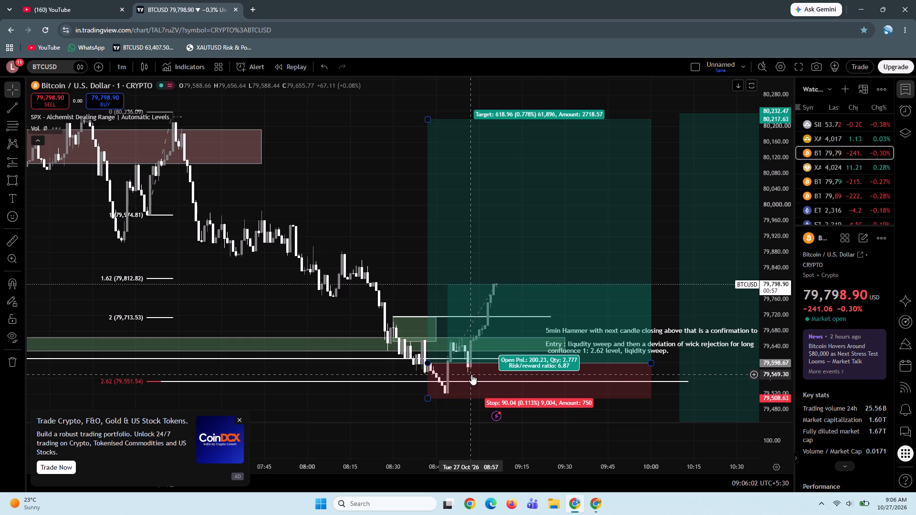
Delete the small green rectangle zone between 08:30 and 08:45, just below the 2 (79,713.53) level.
drag(393, 230, 331, 214)
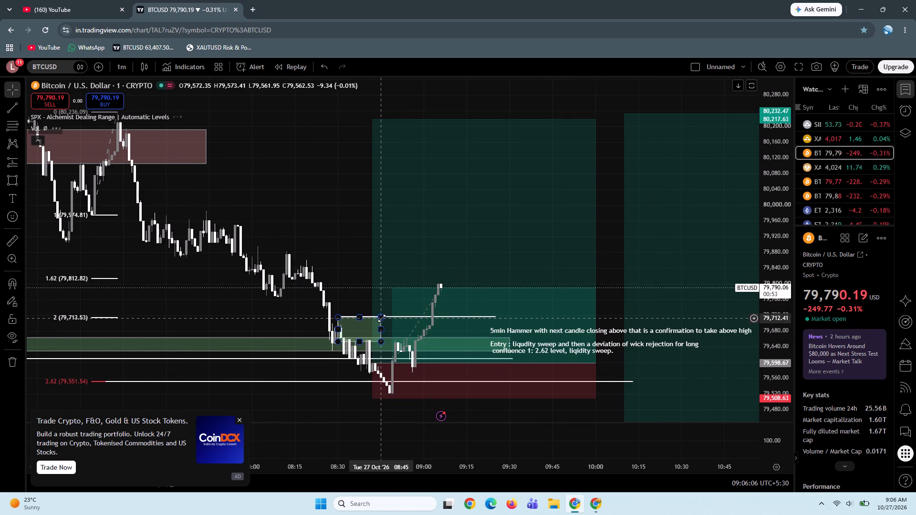
click(382, 318)
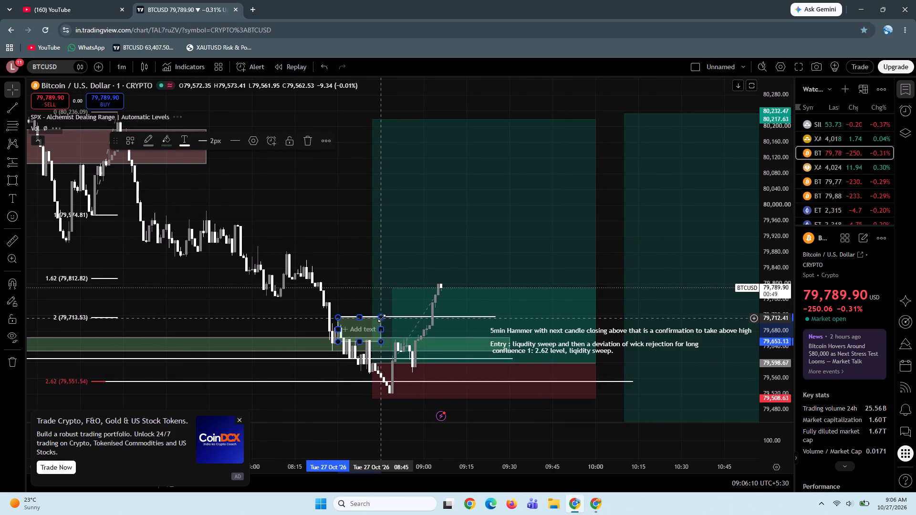
key(Delete)
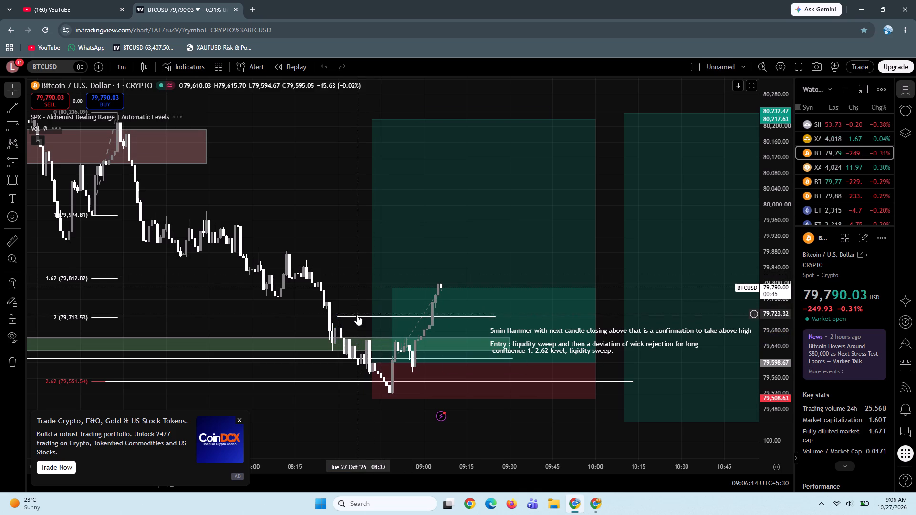
Measure the price move from the larger long position's entry at about 79,600 up to its target at about 80,219.
drag(333, 243, 229, 218)
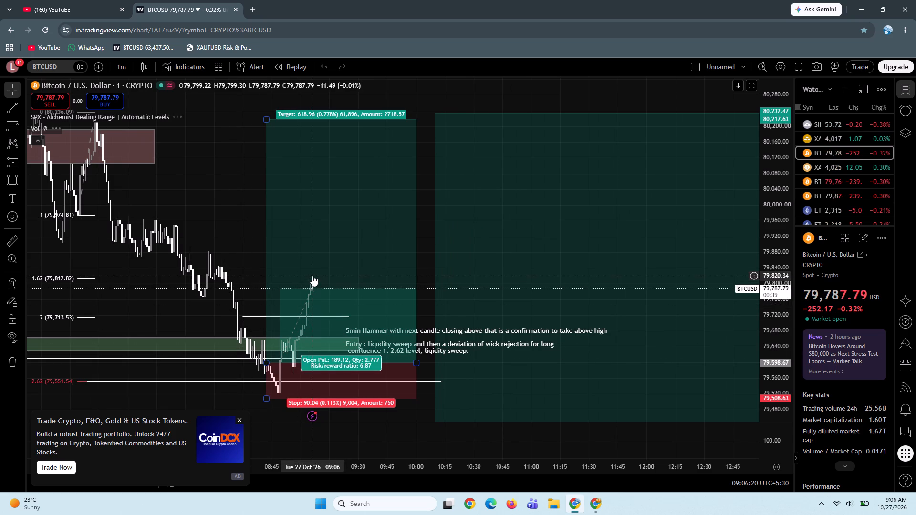
click(10, 238)
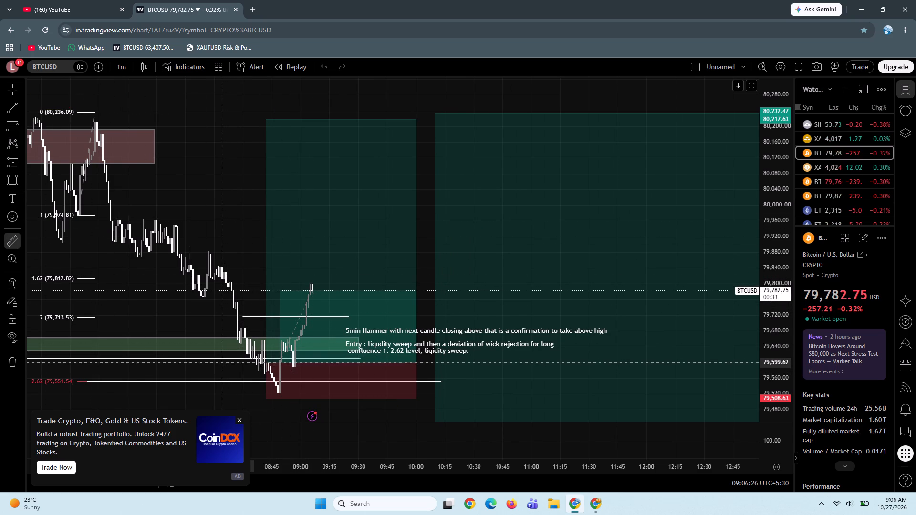
click(222, 362)
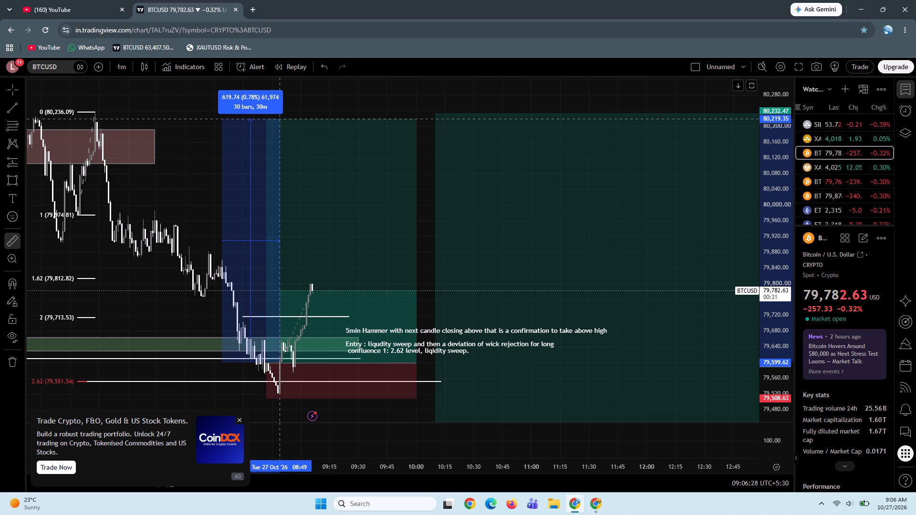
click(309, 119)
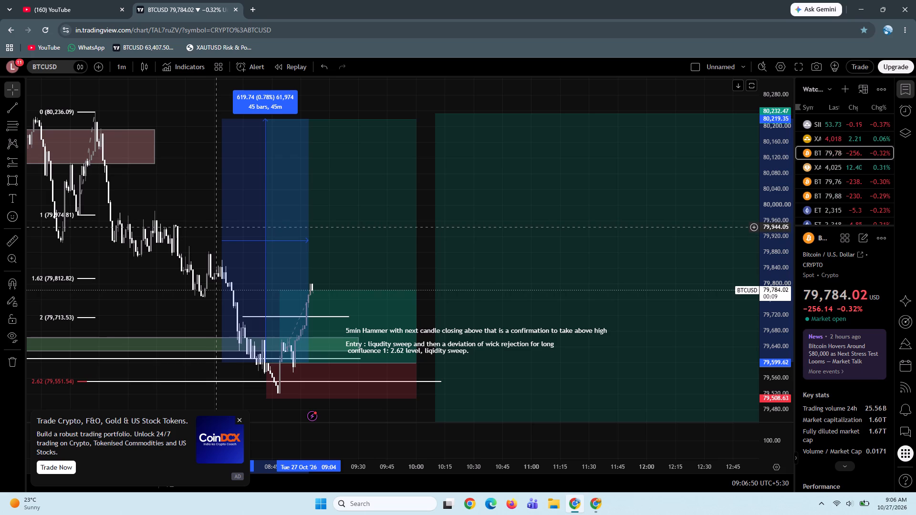
click(216, 227)
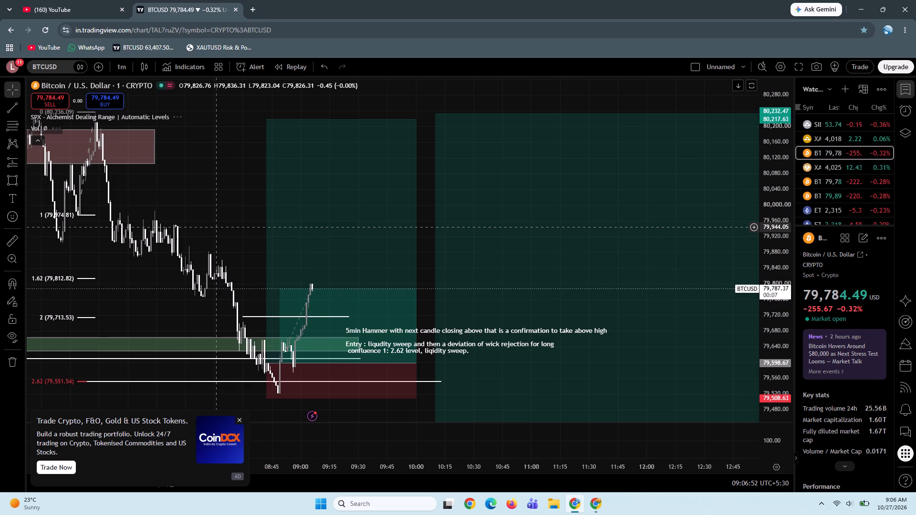
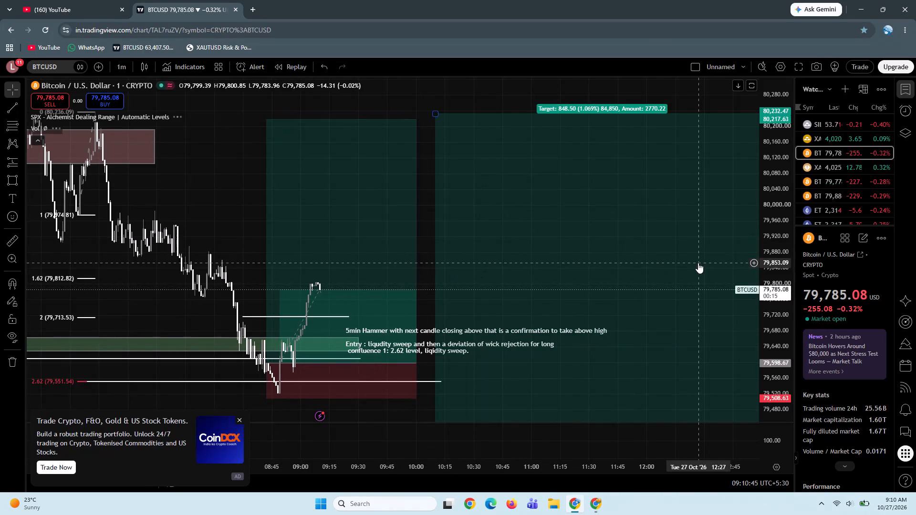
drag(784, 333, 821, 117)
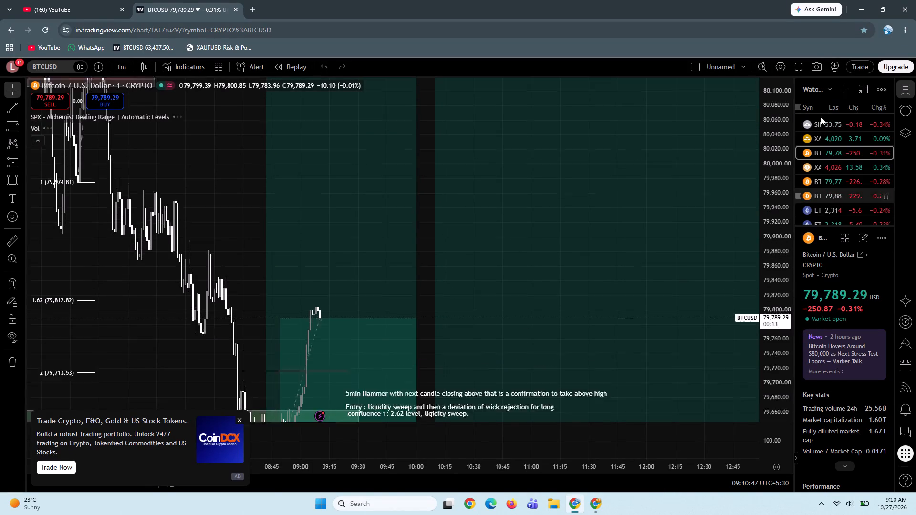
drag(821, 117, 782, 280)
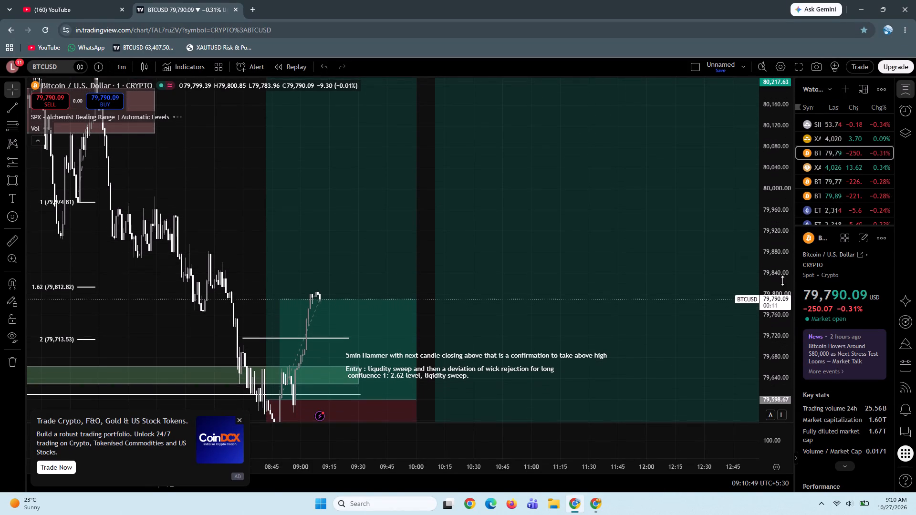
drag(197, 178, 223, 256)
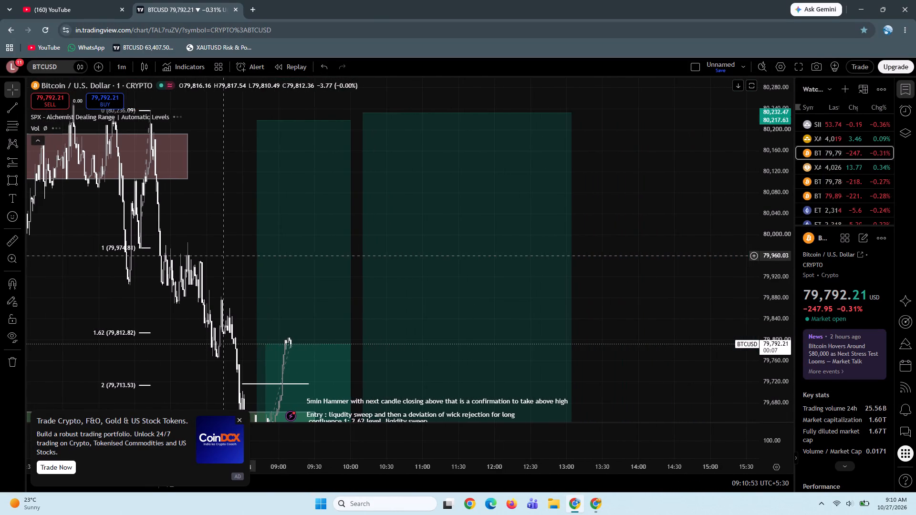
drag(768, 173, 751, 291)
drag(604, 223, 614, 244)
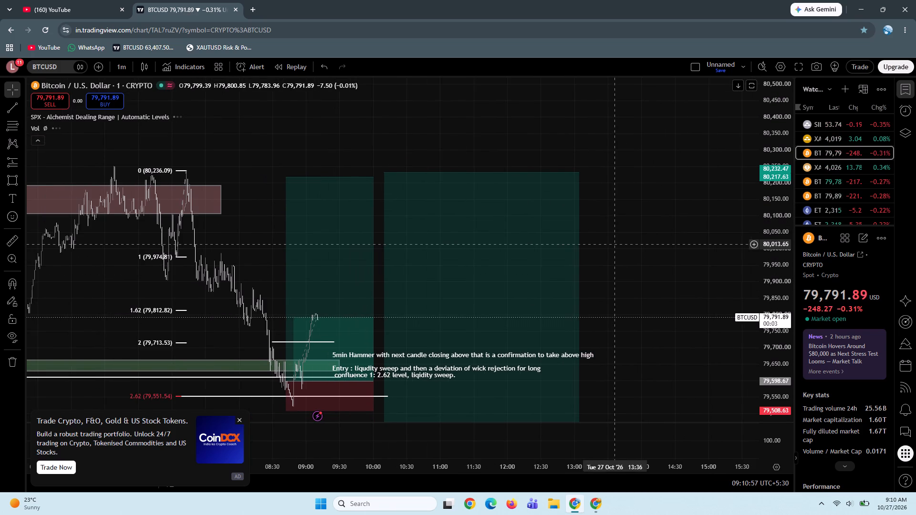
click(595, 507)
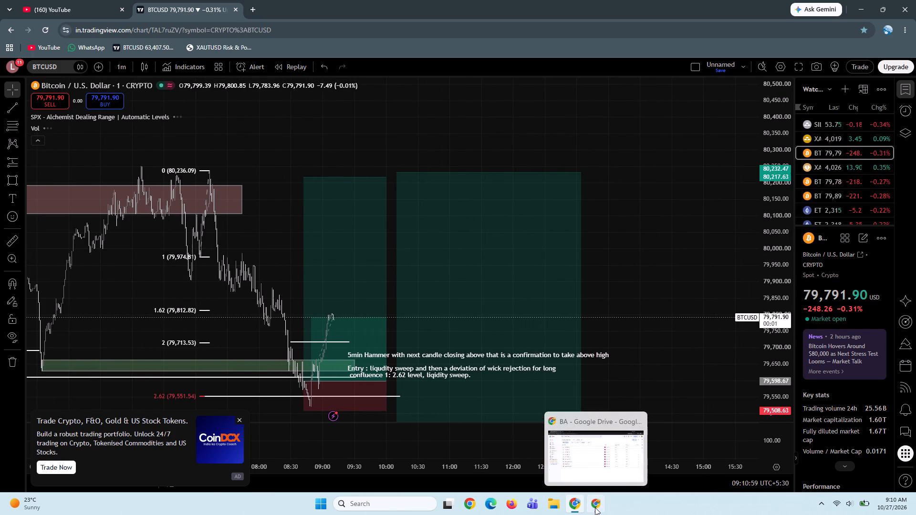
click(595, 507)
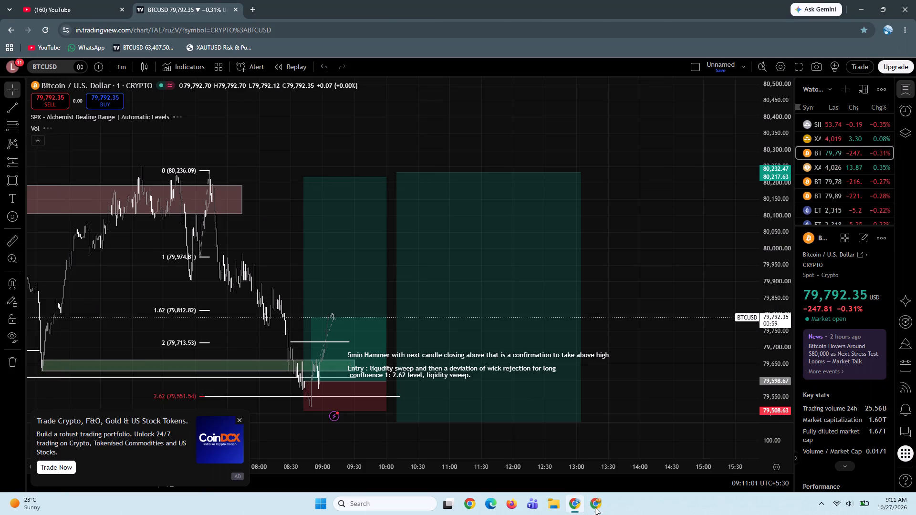
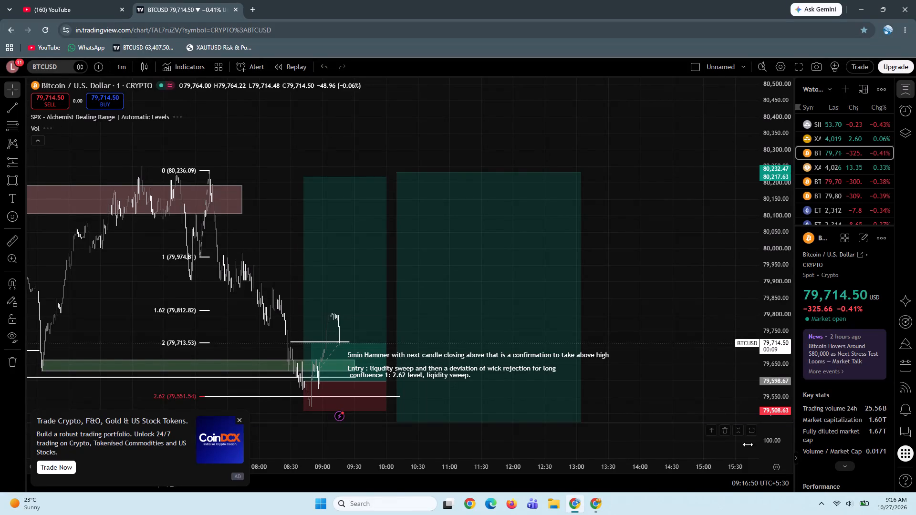
Measure the price move from about 79,597 up to about 79,807 in the empty chart area just after the larger long position.
drag(718, 276, 604, 263)
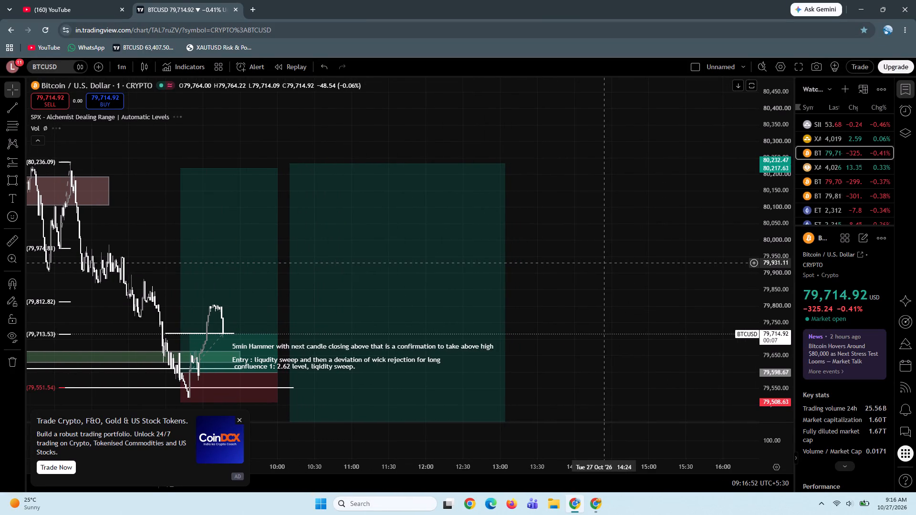
drag(564, 278, 575, 206)
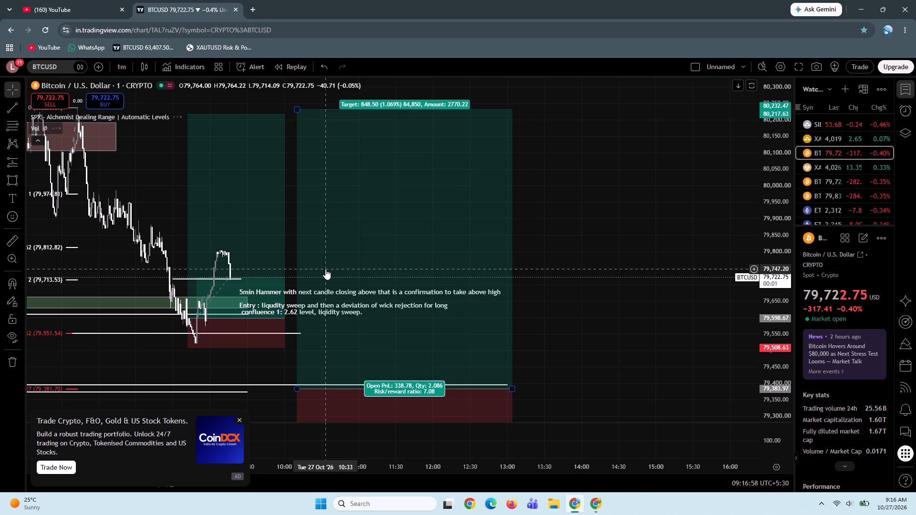
click(14, 235)
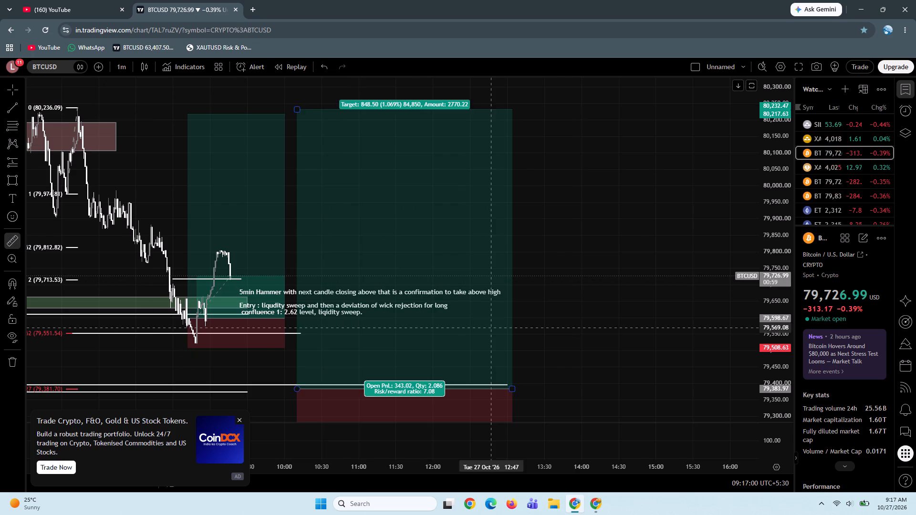
click(573, 319)
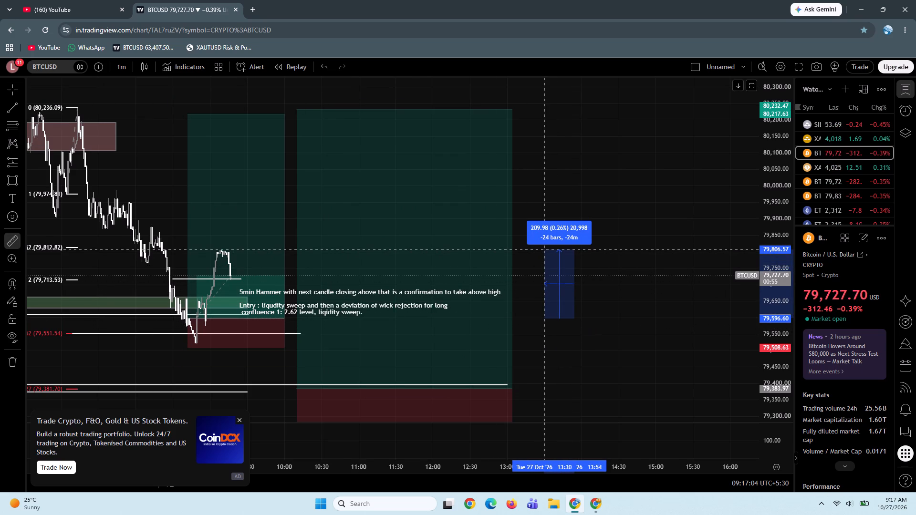
click(544, 249)
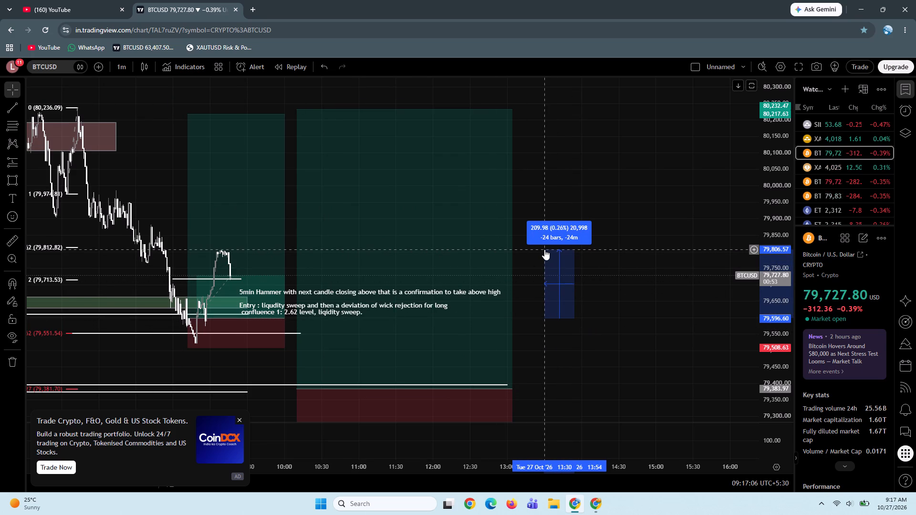
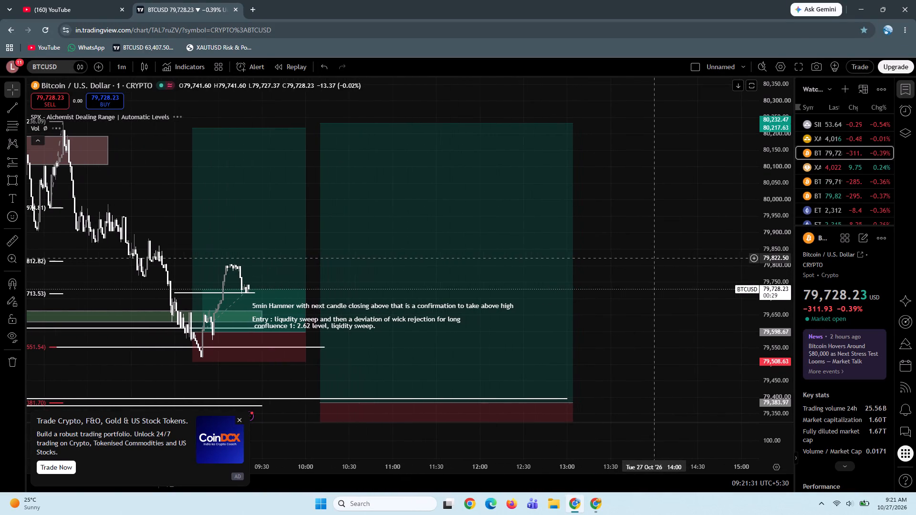
Draw a rectangle zone from about 79,737 to 79,782 at the sharp drop after the recent peak, extending it past the latest candle.
drag(781, 333, 814, 0)
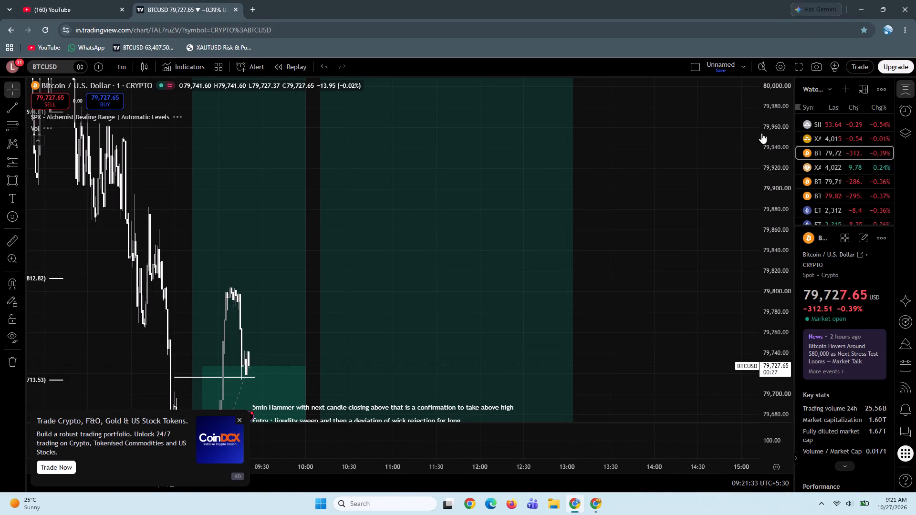
drag(677, 268, 779, 225)
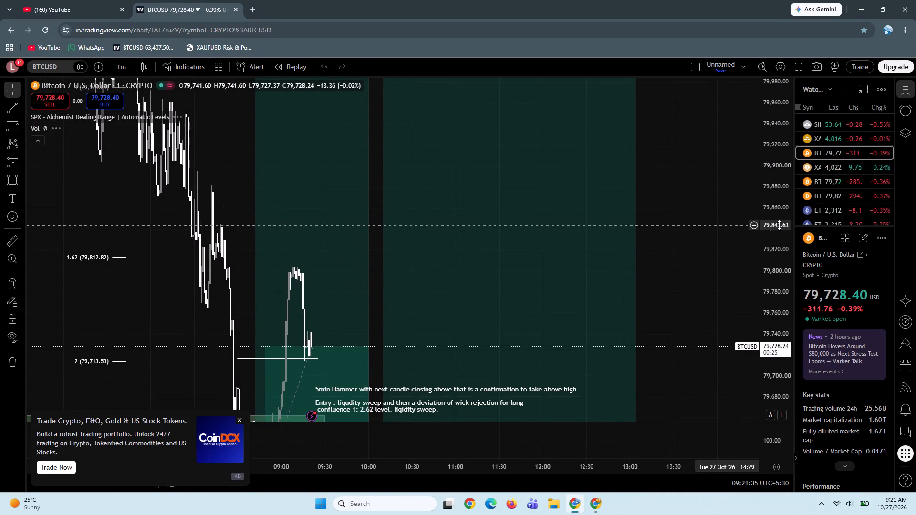
drag(703, 301, 725, 239)
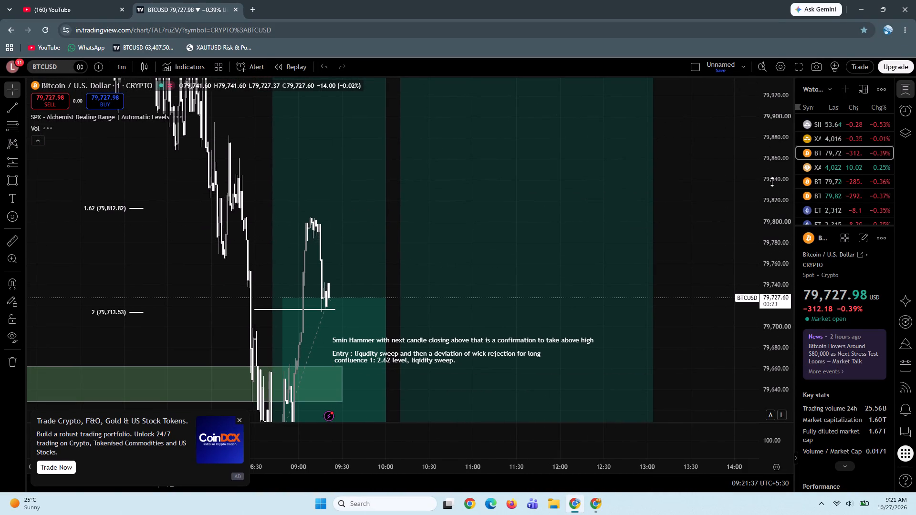
drag(772, 182, 764, 318)
drag(708, 207, 724, 237)
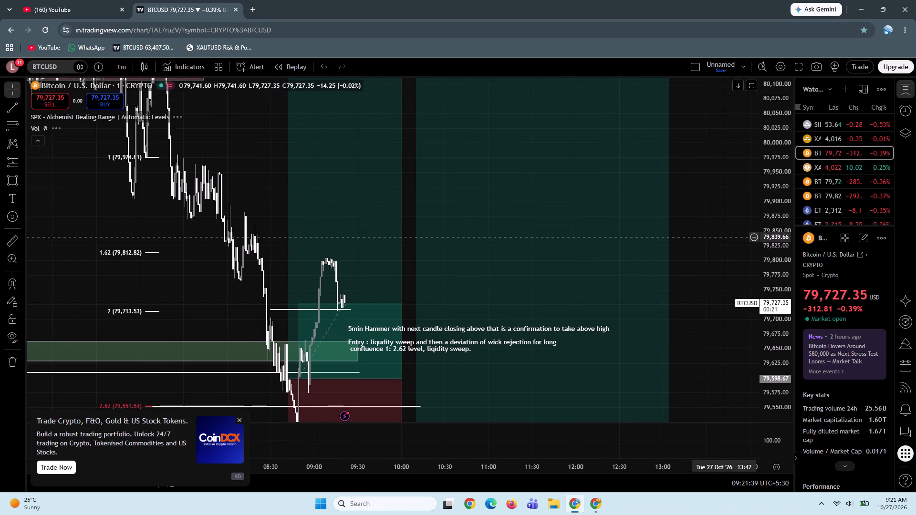
scroll(724, 237, up, 2)
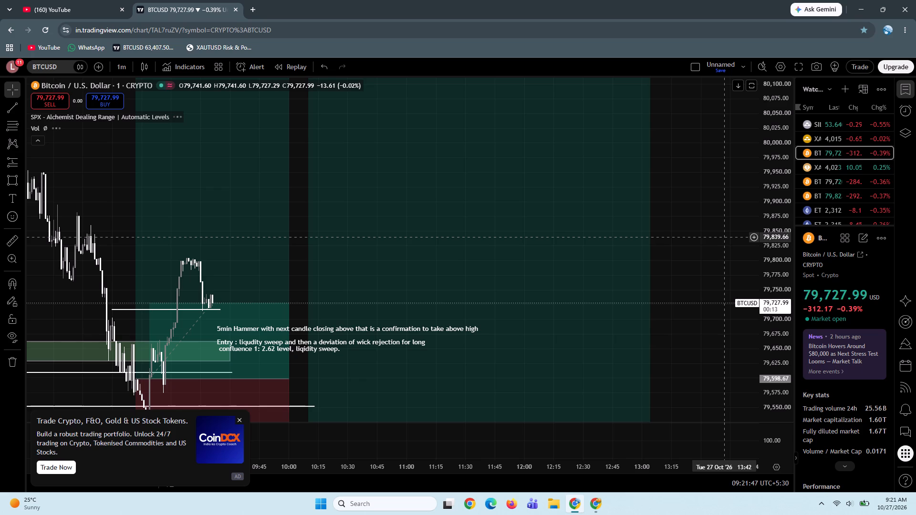
click(9, 180)
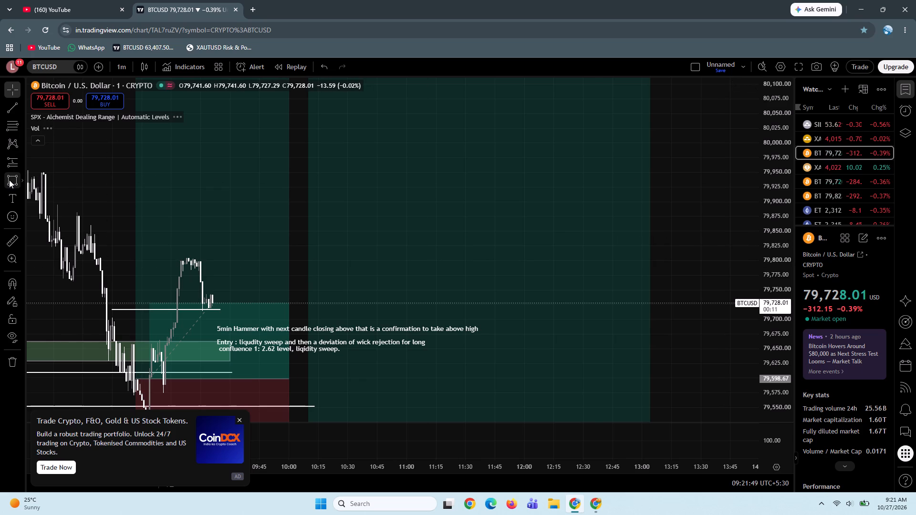
ctrl+click(204, 297)
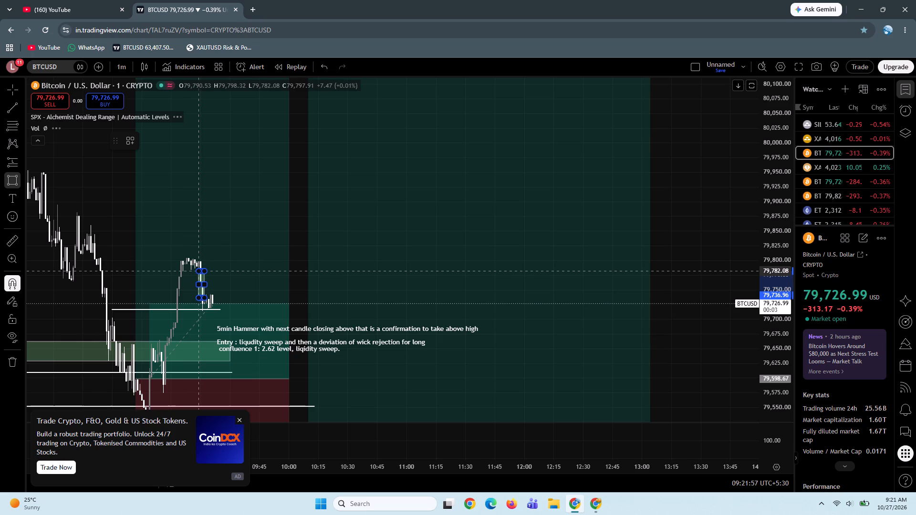
ctrl+click(198, 278)
drag(205, 285, 229, 287)
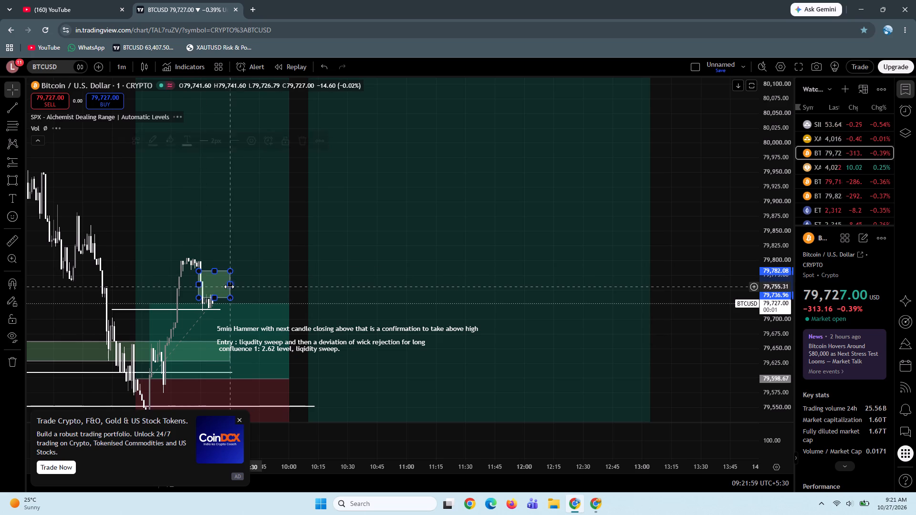
click(728, 239)
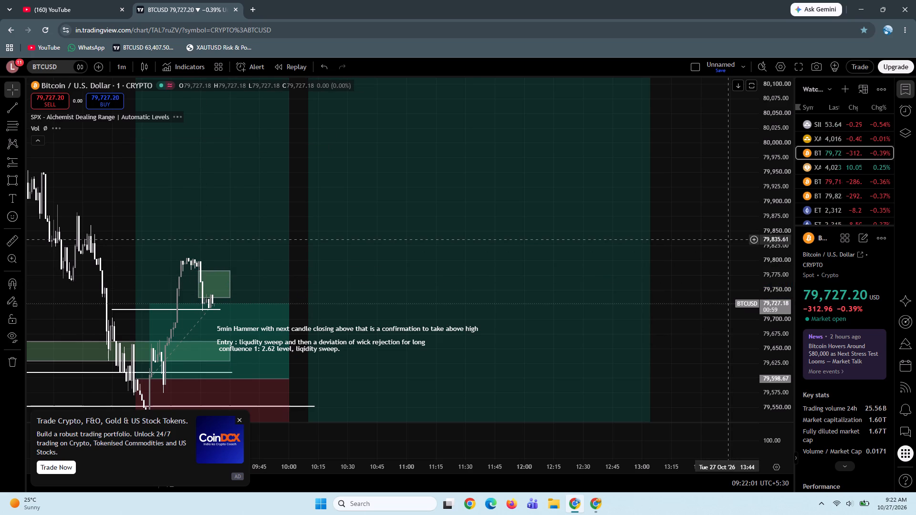
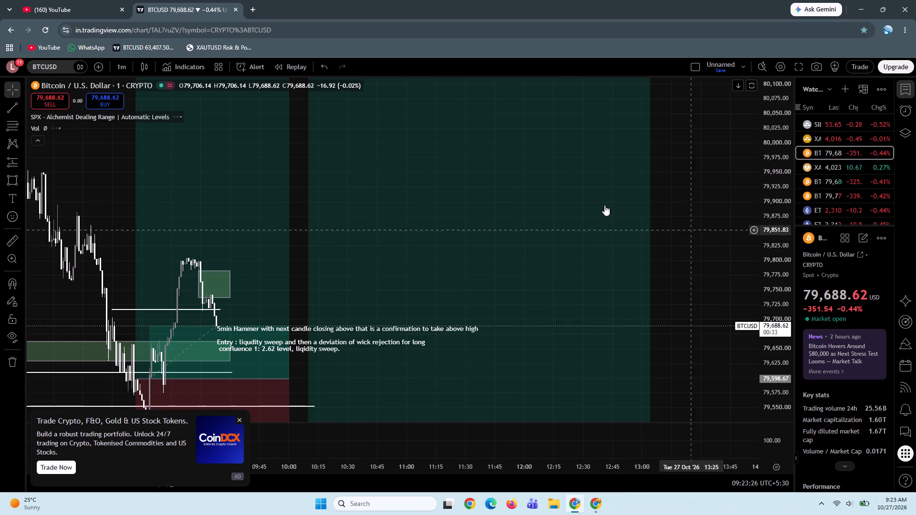
Switch the BTCUSD chart to the 5-minute interval and dismiss the advertisement covering its lower part.
click(123, 66)
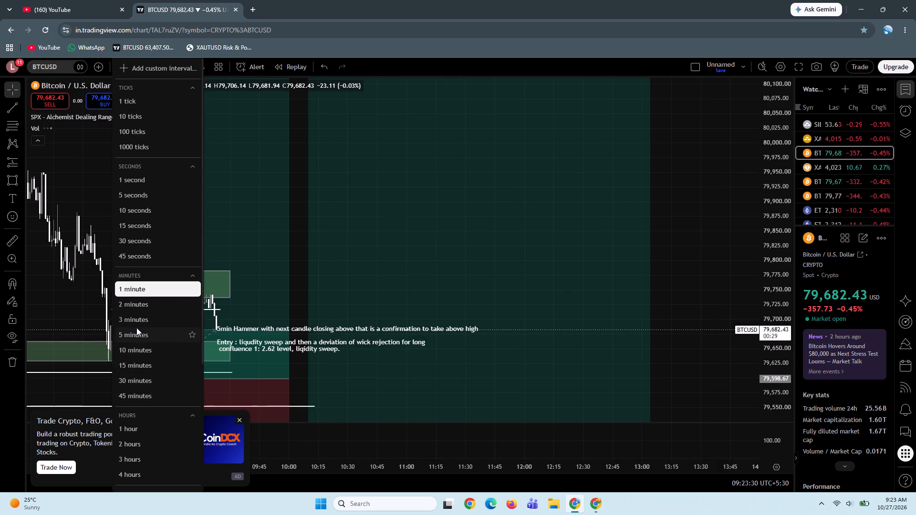
click(136, 328)
click(241, 420)
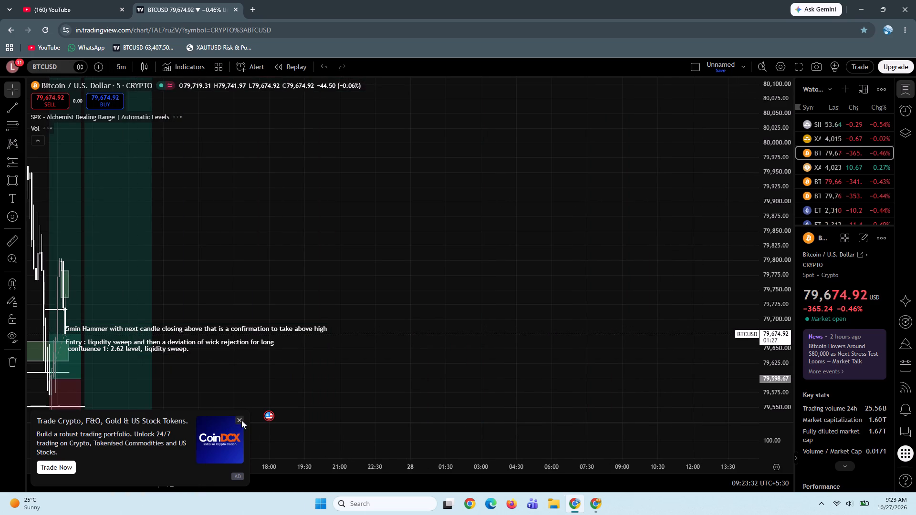
Move the 5min Hammer entry note into the empty chart area just past the shaded long-position zones.
drag(188, 332, 269, 304)
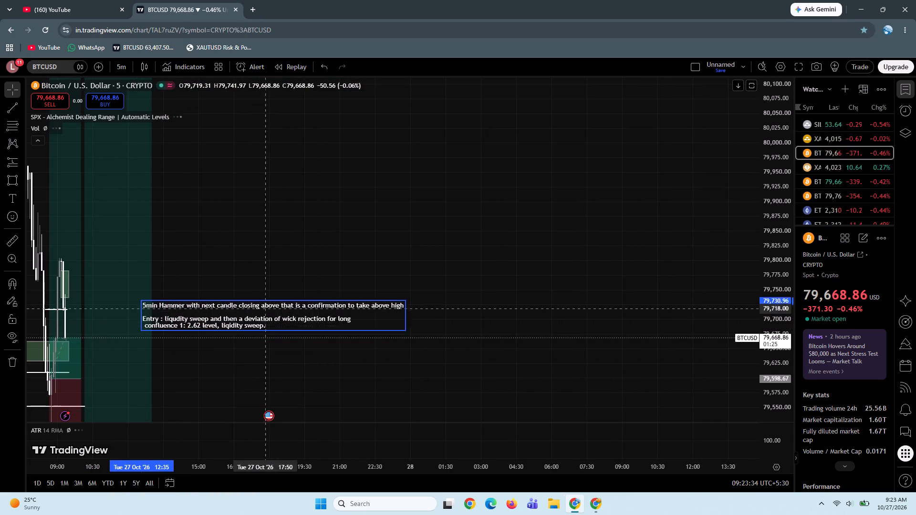
drag(269, 304, 284, 290)
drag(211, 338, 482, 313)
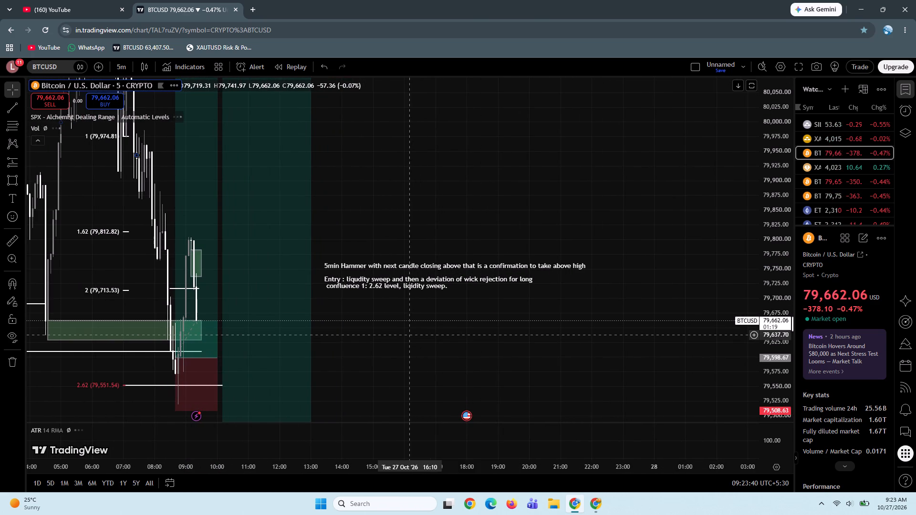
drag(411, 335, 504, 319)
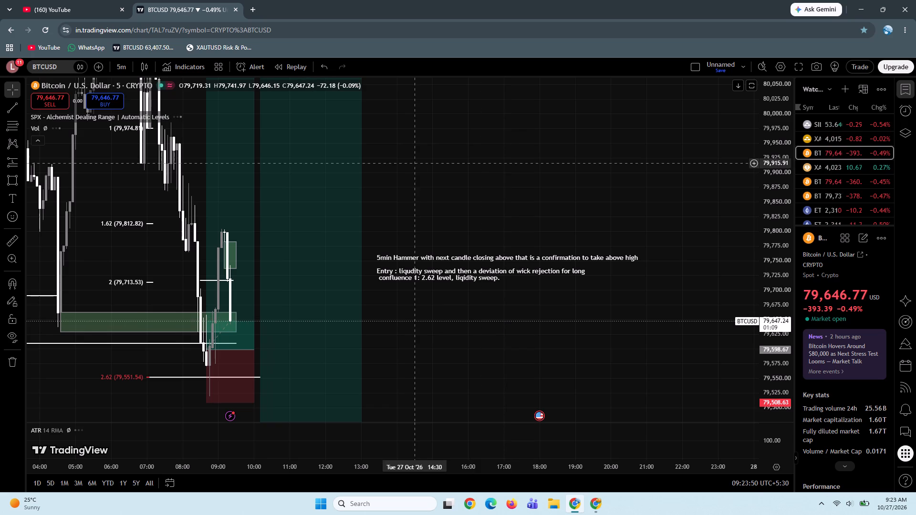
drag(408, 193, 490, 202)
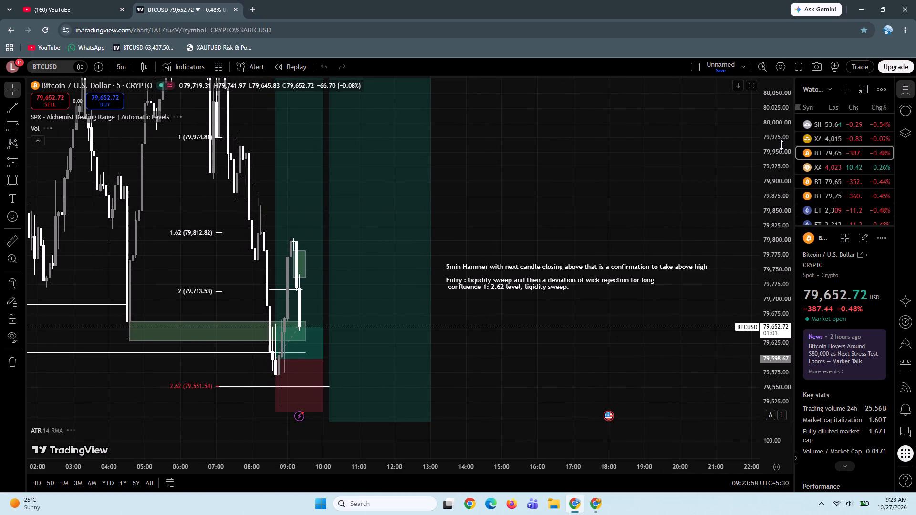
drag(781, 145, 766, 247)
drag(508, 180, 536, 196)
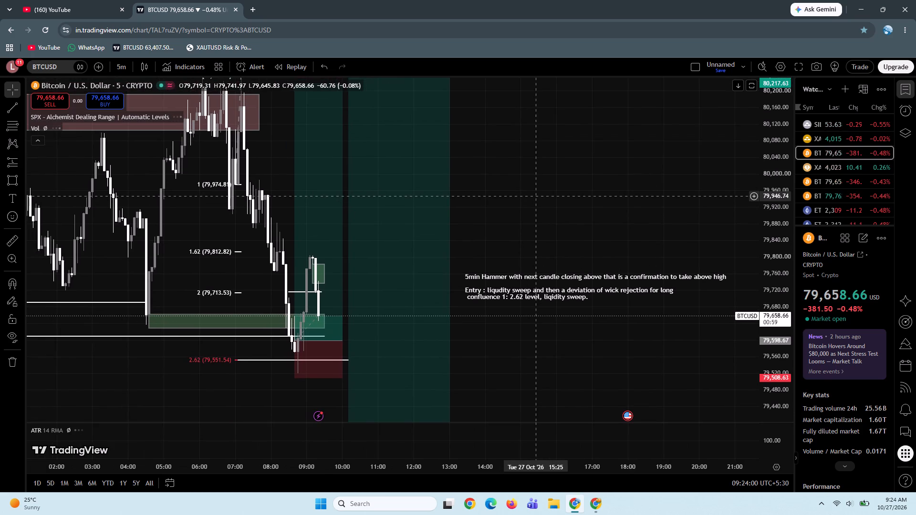
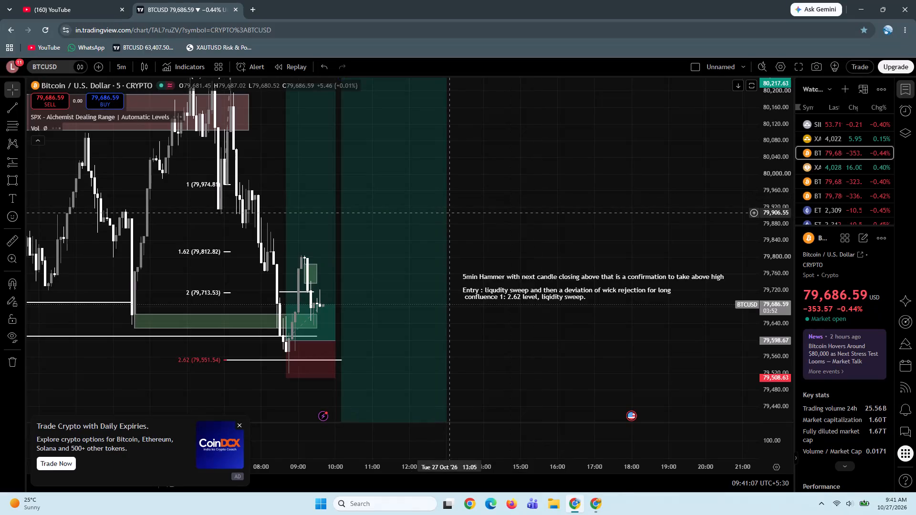
Shift the rightmost long position forward in time so it spans 17:30 to 20:20 on 27 Oct.
click(448, 213)
click(443, 213)
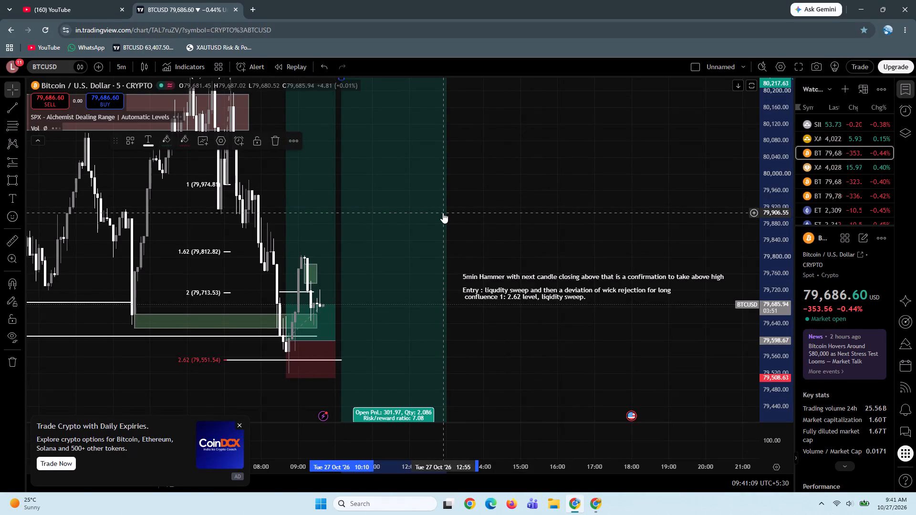
key(Right)
key(Right)
key(Right)
key(Right)
key(Right)
key(Right)
key(Right)
key(Right)
key(Right)
key(Right)
key(Right)
key(Right)
key(Right)
key(Right)
key(Right)
key(Right)
key(Right)
key(Right)
key(Right)
key(Right)
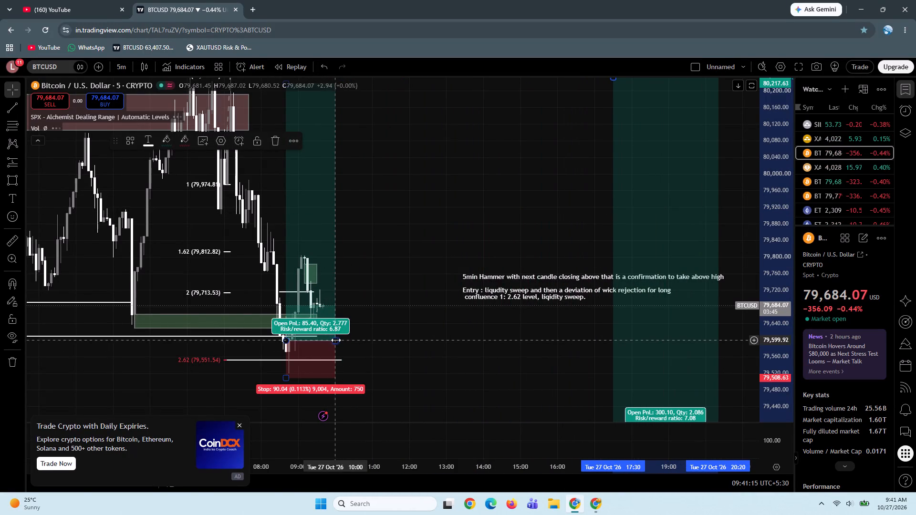
Extend the end of the long position that starts at 08:40 to about 12:25, keeping its price levels.
drag(336, 339, 425, 348)
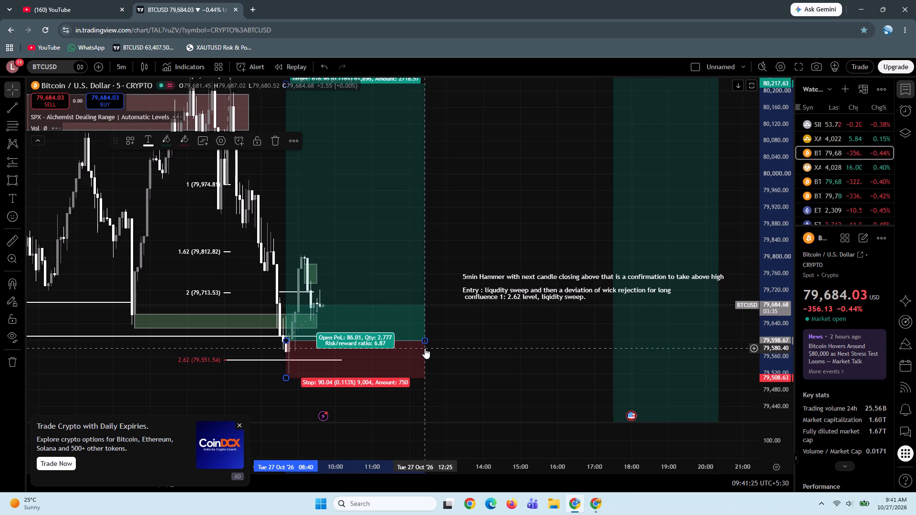
click(461, 244)
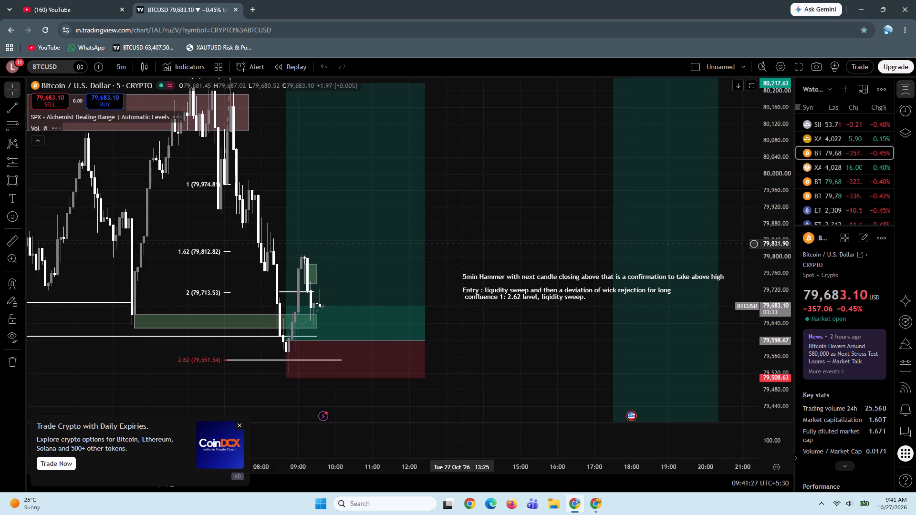
drag(461, 244, 483, 272)
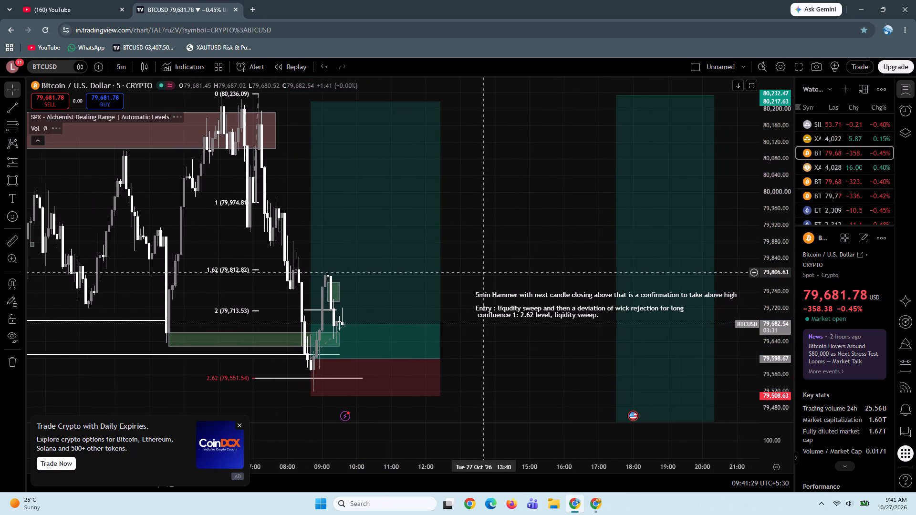
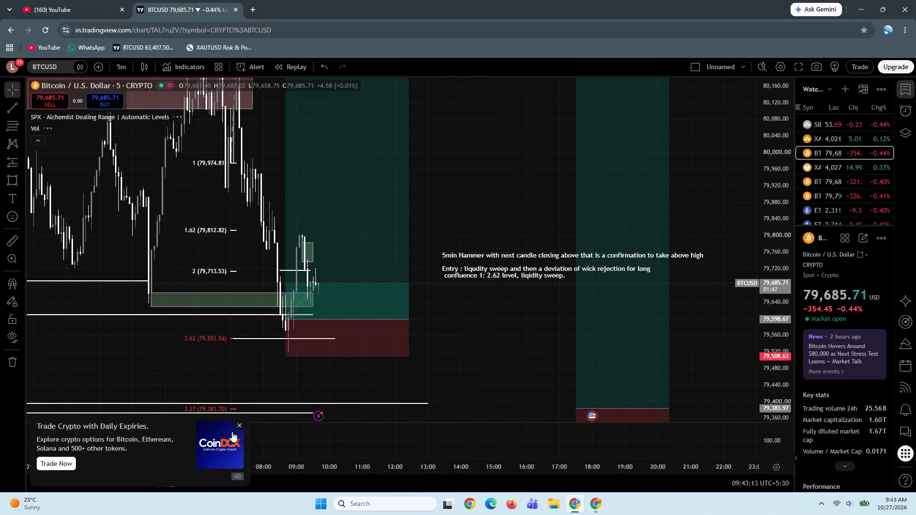
Dismiss the crypto daily expiries advertisement covering the lower part of the BTCUSD chart.
click(240, 425)
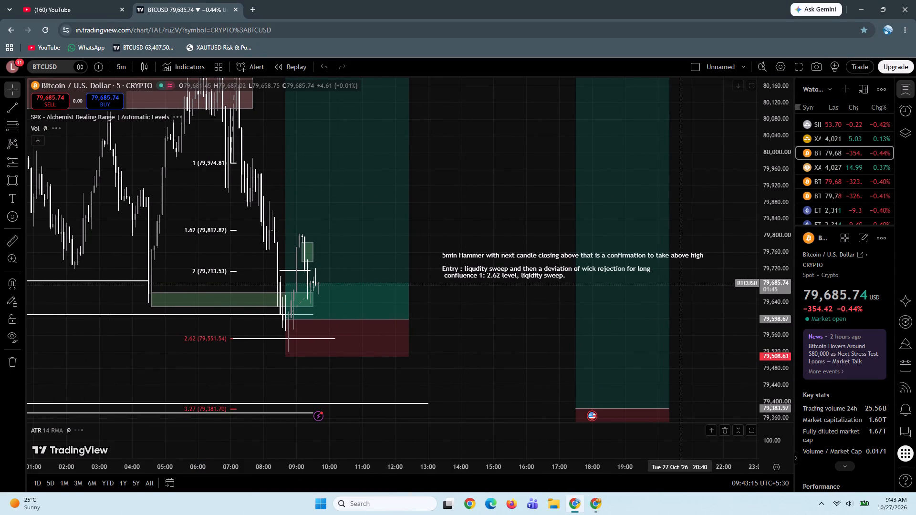
Reveal the hidden background app icons in the Windows system tray.
click(821, 504)
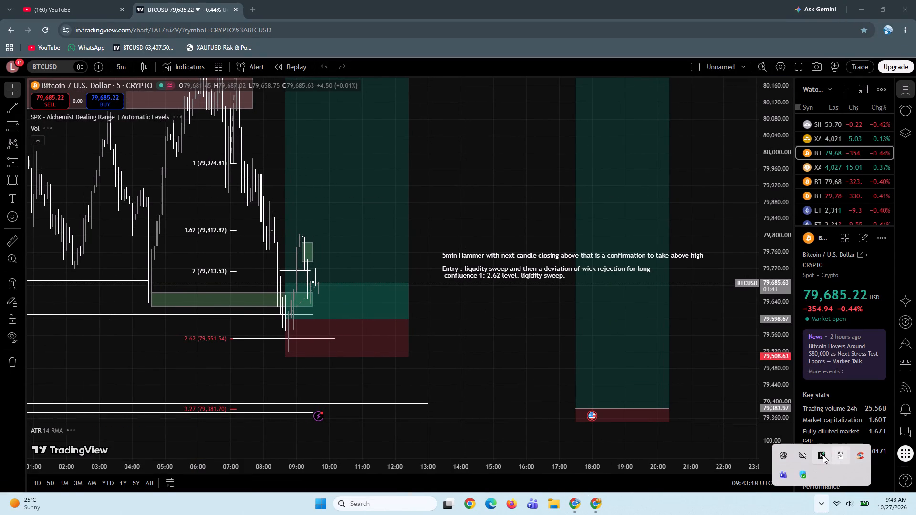
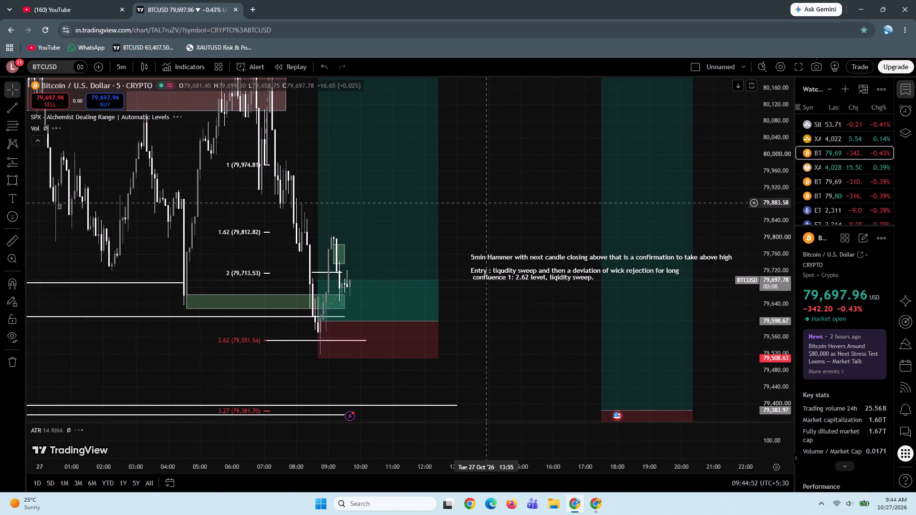
Move the 5min Hammer and entry confluence text note up to about the 80,033 price level, between the two long positions.
drag(773, 141, 754, 268)
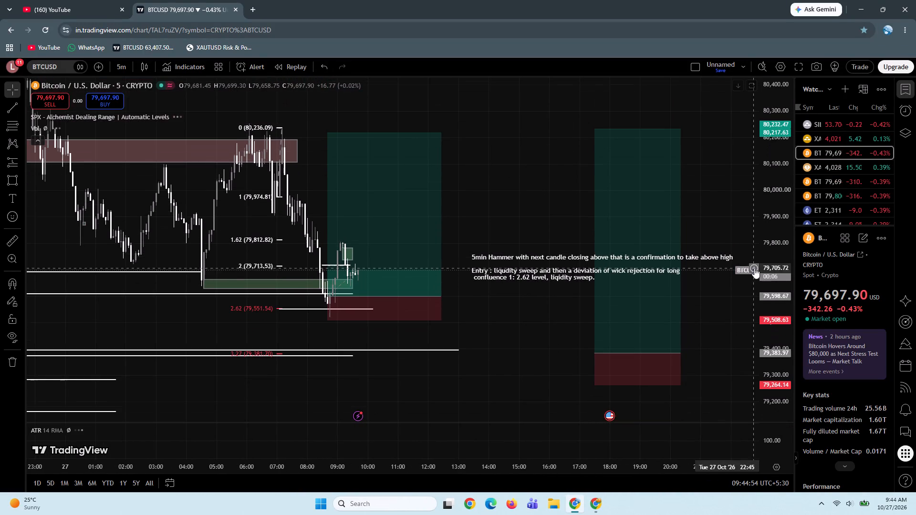
drag(503, 189, 463, 211)
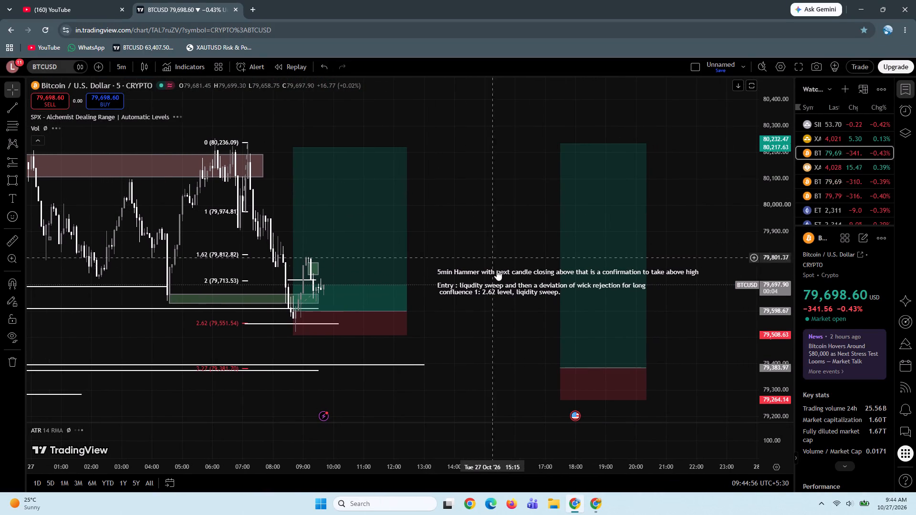
drag(485, 284, 511, 213)
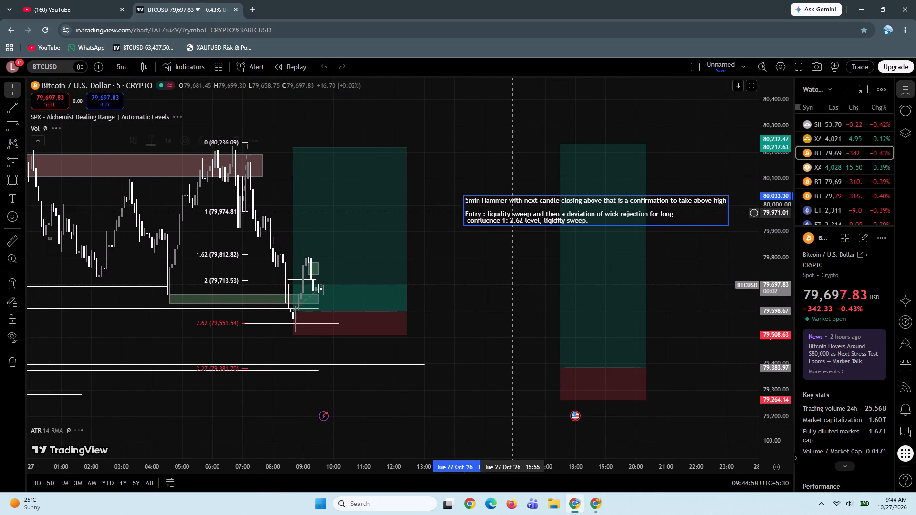
Extend the right edge of the long position with the 79,598.67 entry to about 13:00.
drag(436, 270, 419, 286)
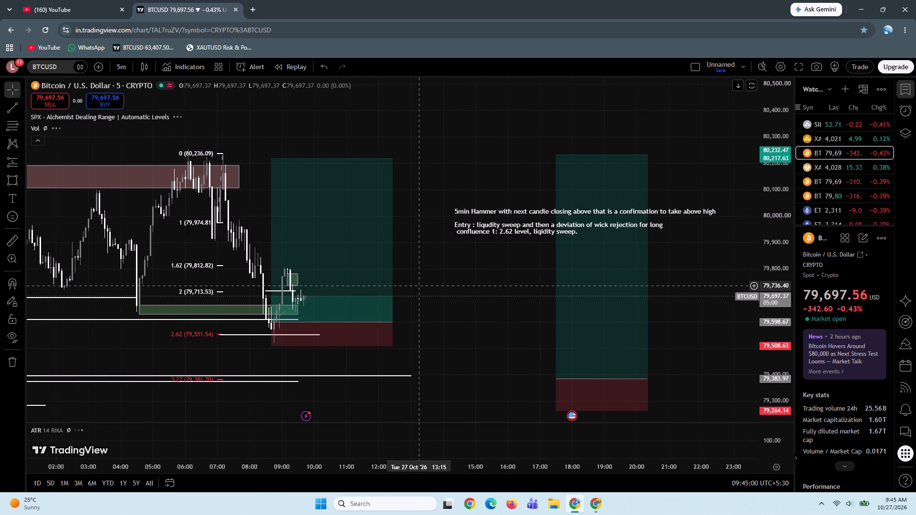
drag(780, 311, 804, 126)
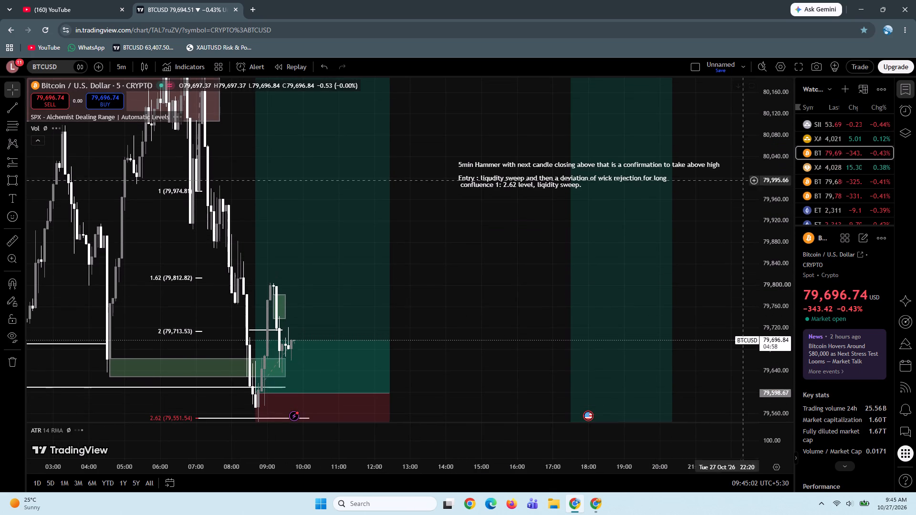
drag(486, 272, 500, 269)
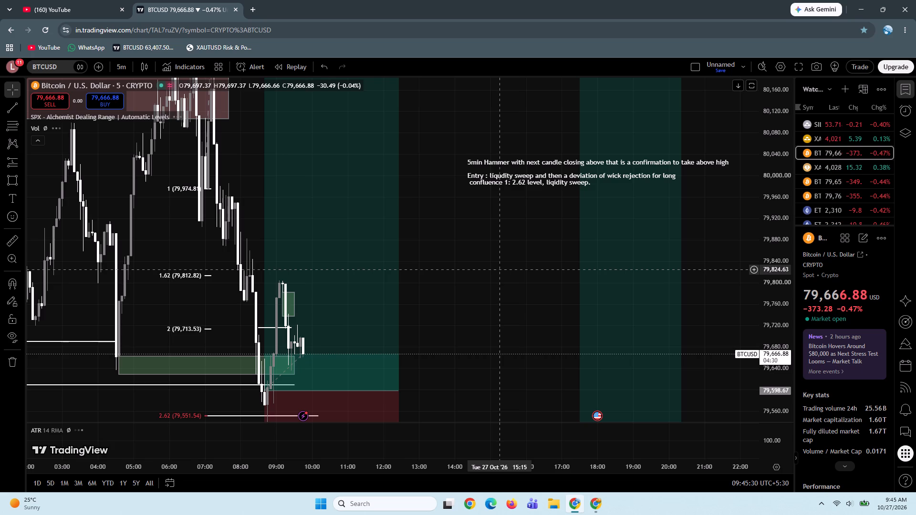
click(796, 187)
drag(781, 185, 777, 199)
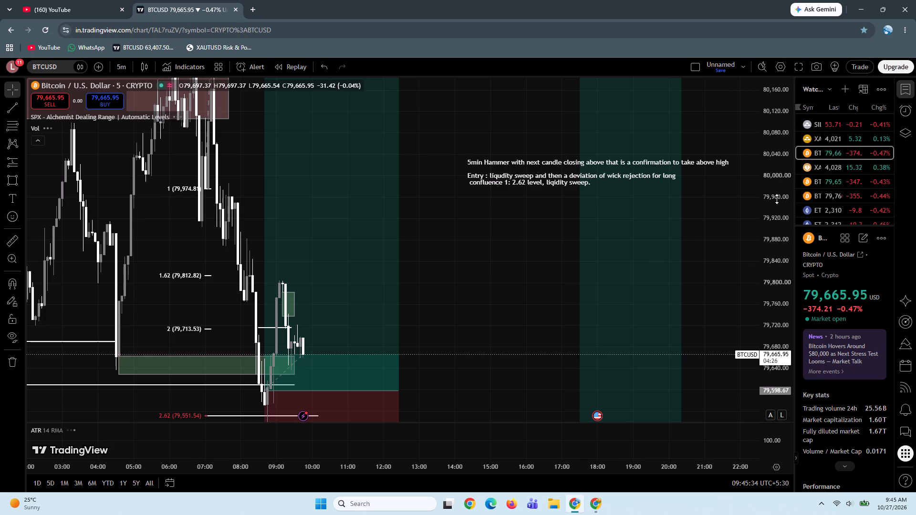
drag(777, 199, 772, 391)
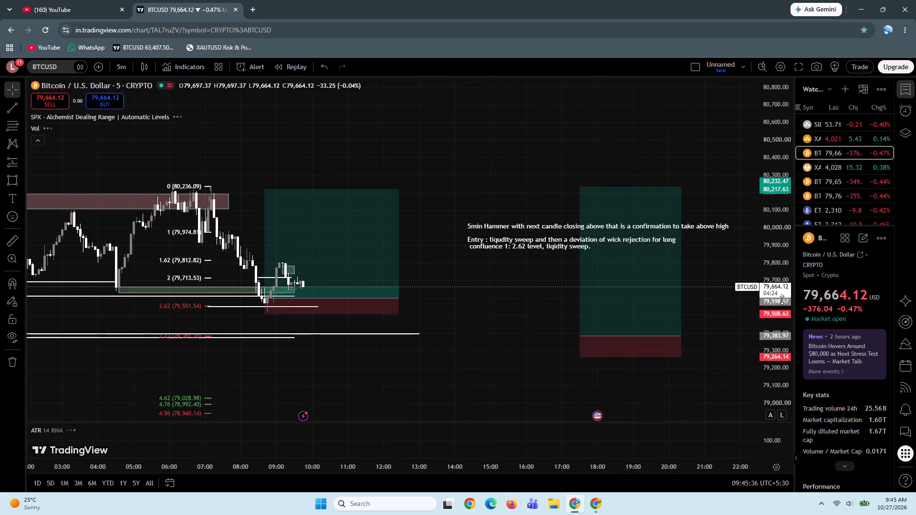
drag(782, 299, 806, 64)
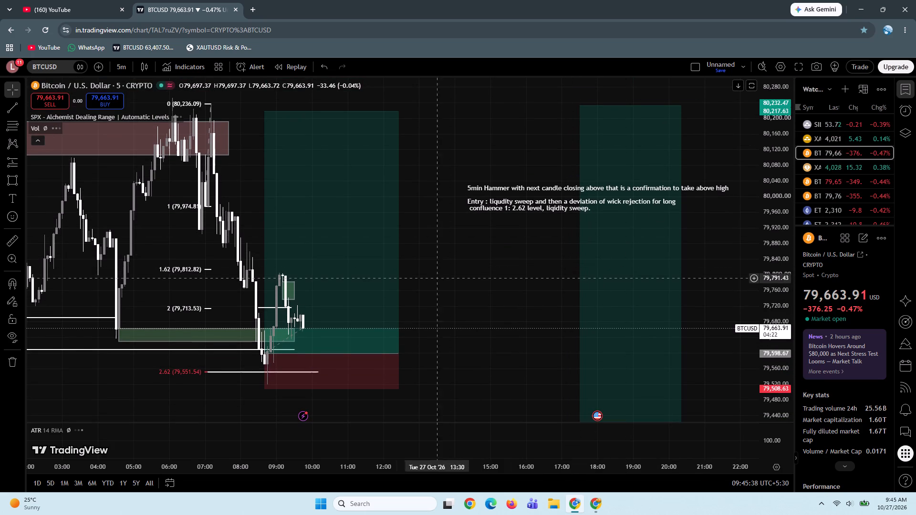
drag(423, 281, 361, 302)
drag(349, 371, 370, 368)
click(419, 307)
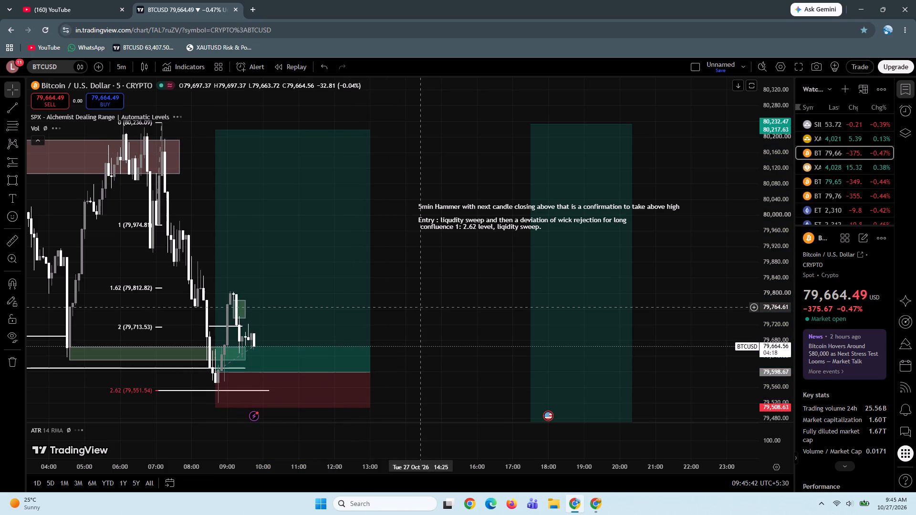
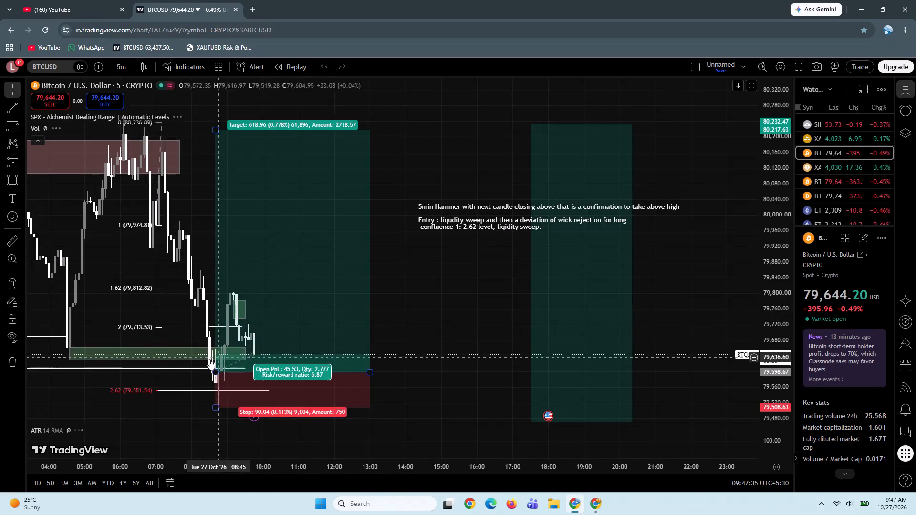
Extend the right edge of the green zone rectangle just above the 79,598.67 entry to about 13:00, matching the long position's edge.
click(189, 359)
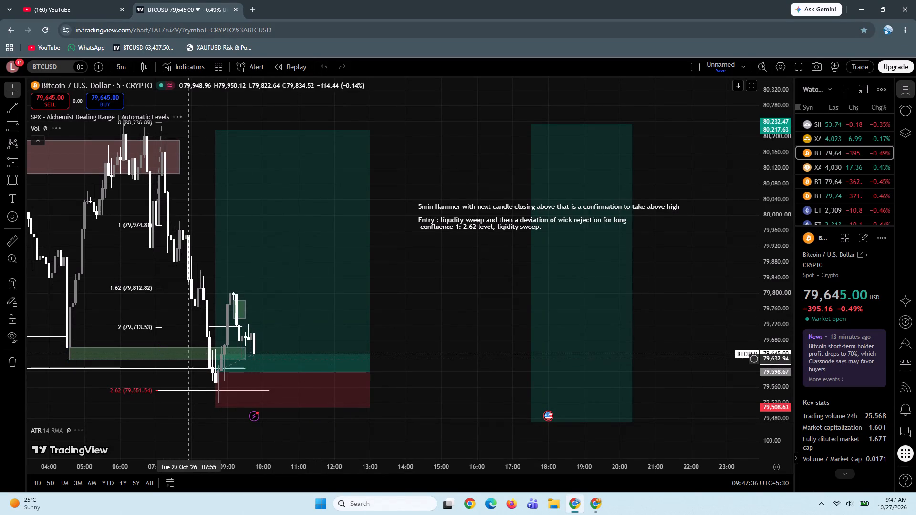
click(182, 360)
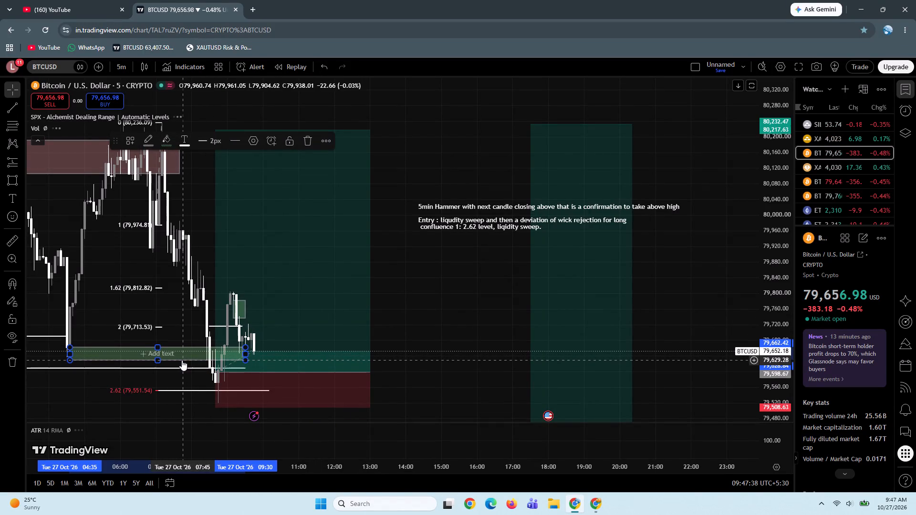
drag(246, 352, 371, 348)
click(445, 331)
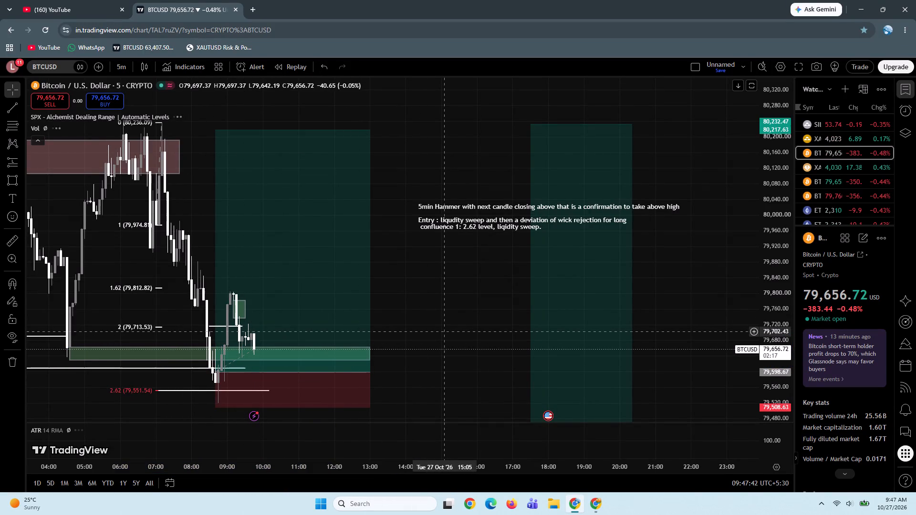
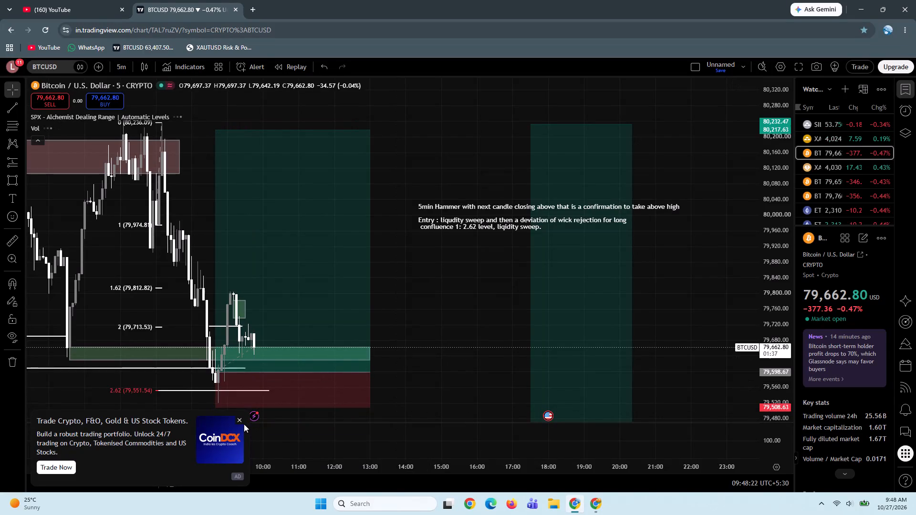
Dismiss the CoinDCX advertisement covering the lower part of the BTCUSD chart.
click(237, 418)
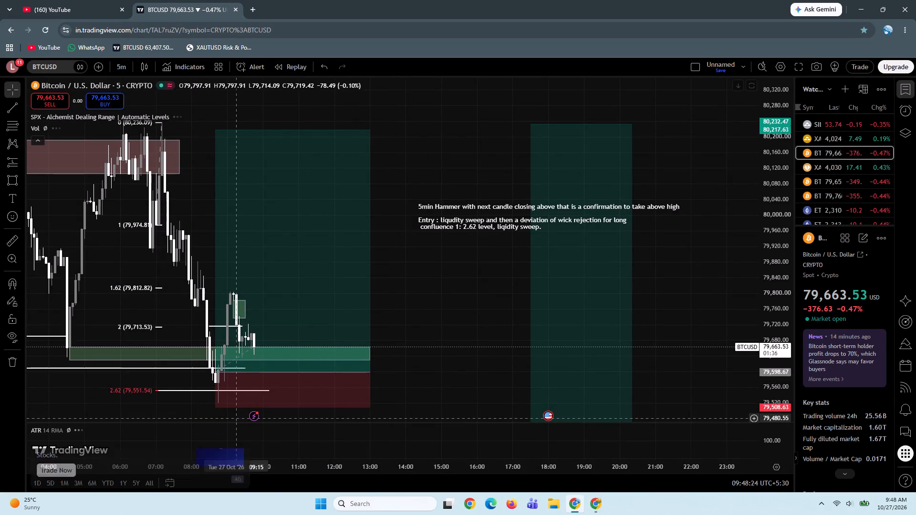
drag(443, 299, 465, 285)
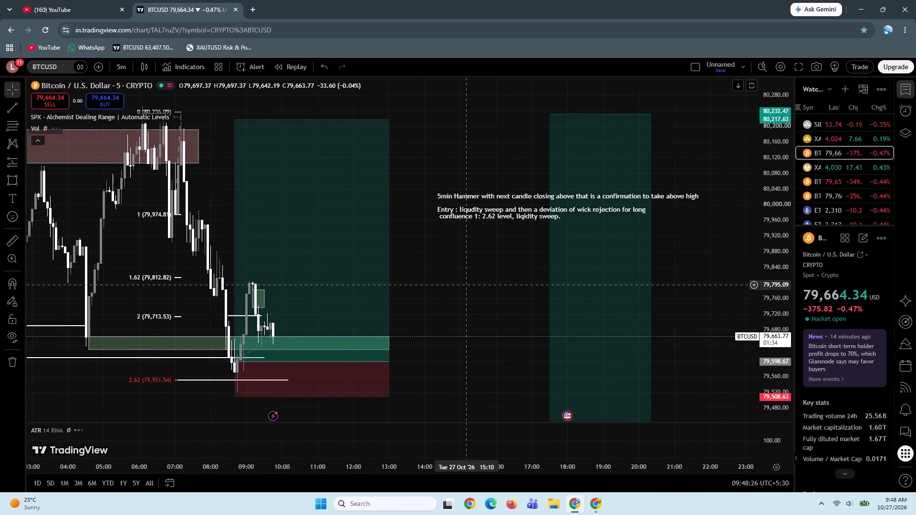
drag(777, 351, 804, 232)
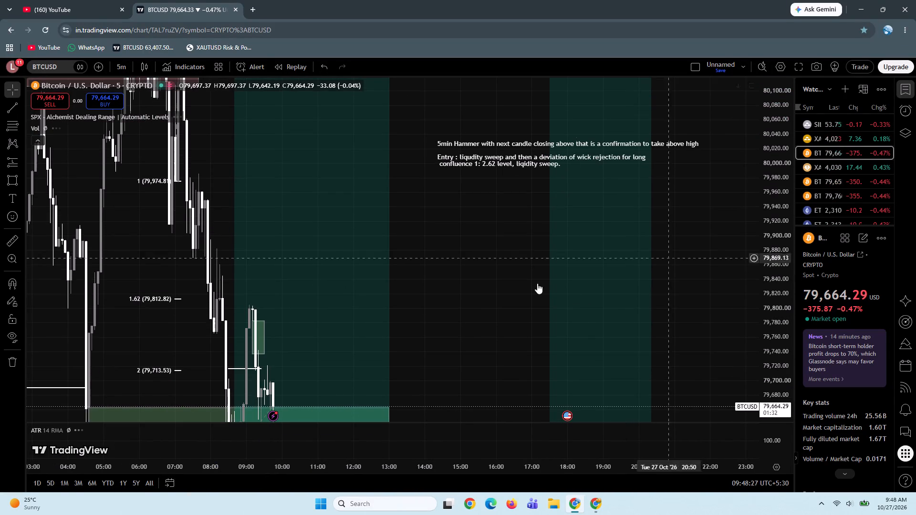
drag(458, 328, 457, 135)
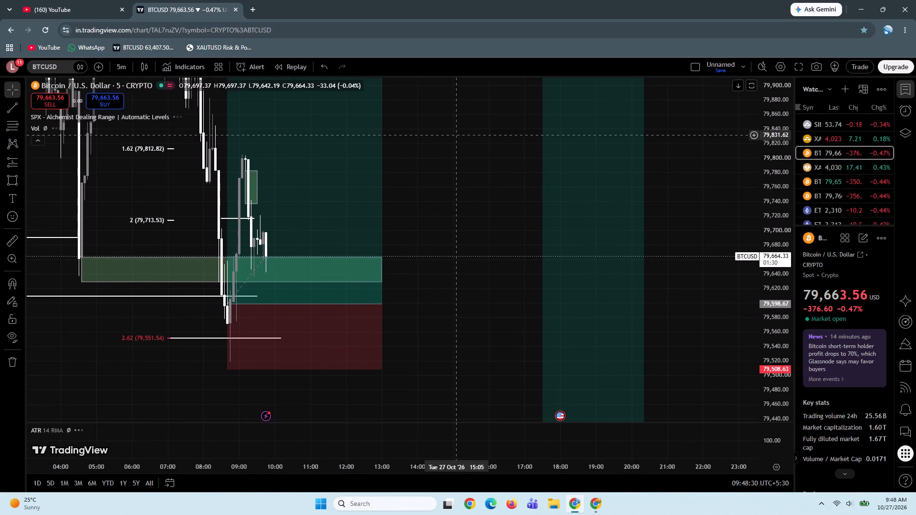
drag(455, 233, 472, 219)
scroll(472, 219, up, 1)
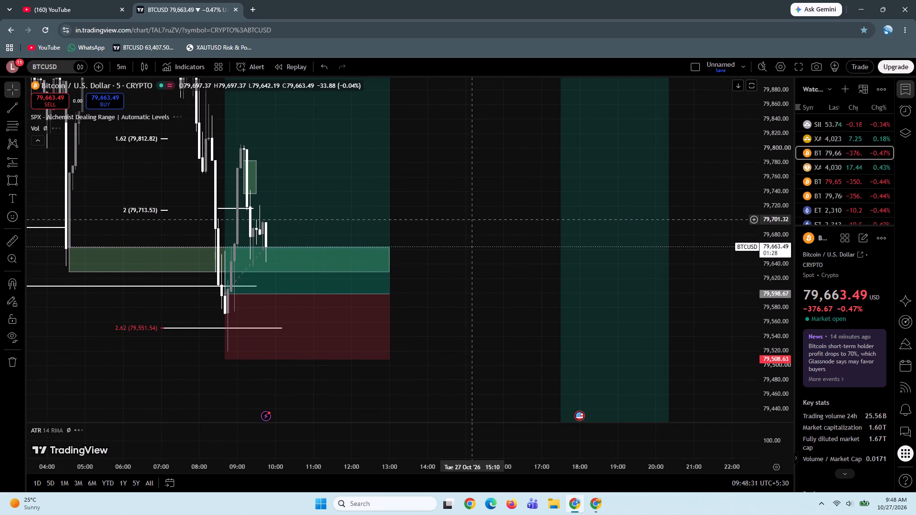
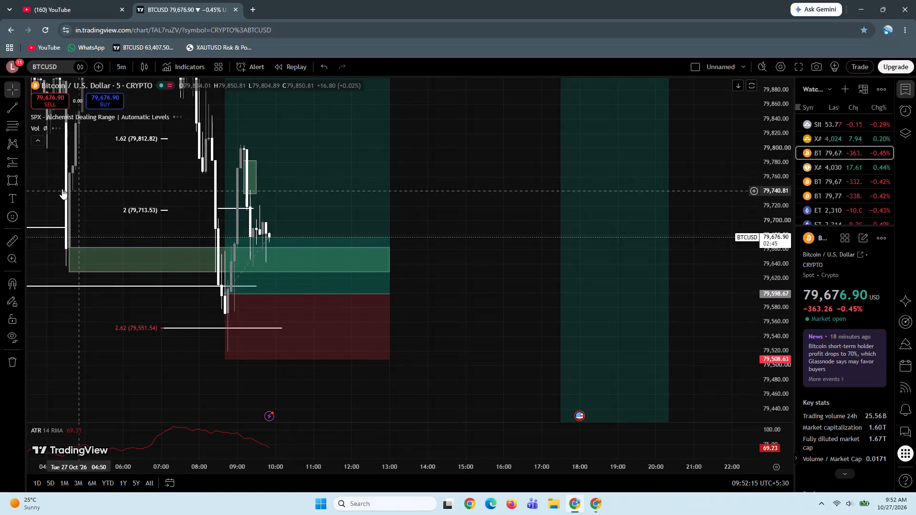
Draw a rectangle zone from about 79,677.64 down to 79,635.89, spanning 09:25 to about 12:00 beside the latest candles.
click(11, 183)
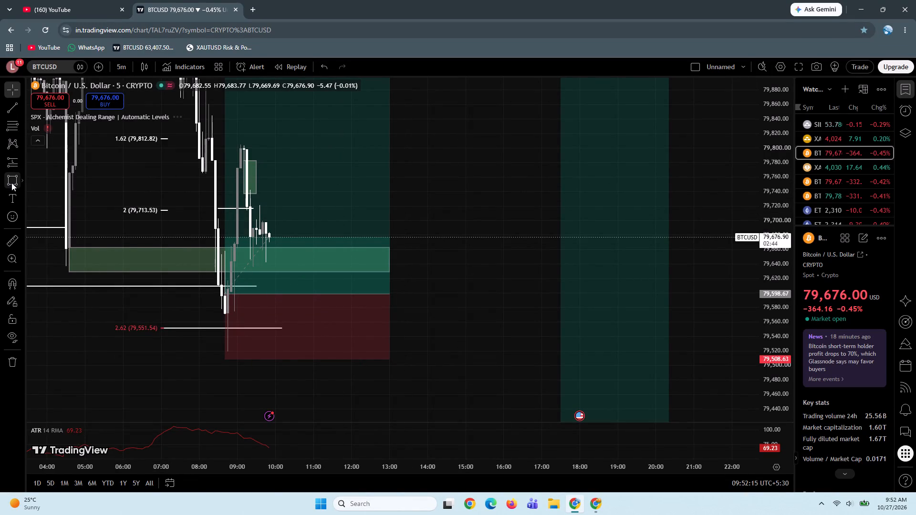
ctrl+click(250, 239)
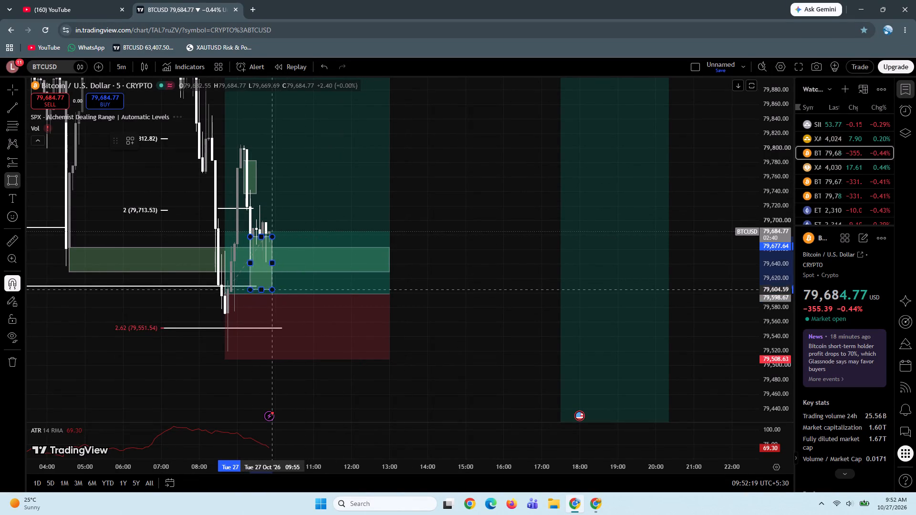
ctrl+click(253, 270)
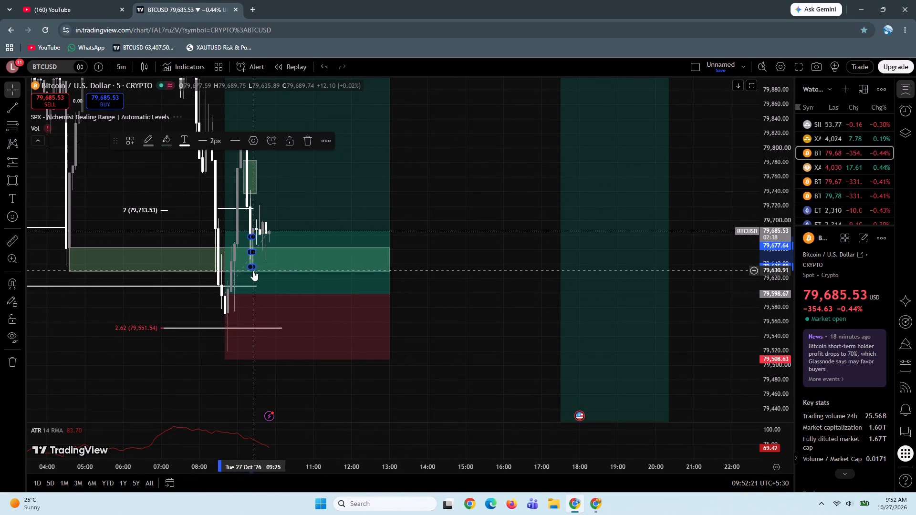
drag(251, 253, 281, 253)
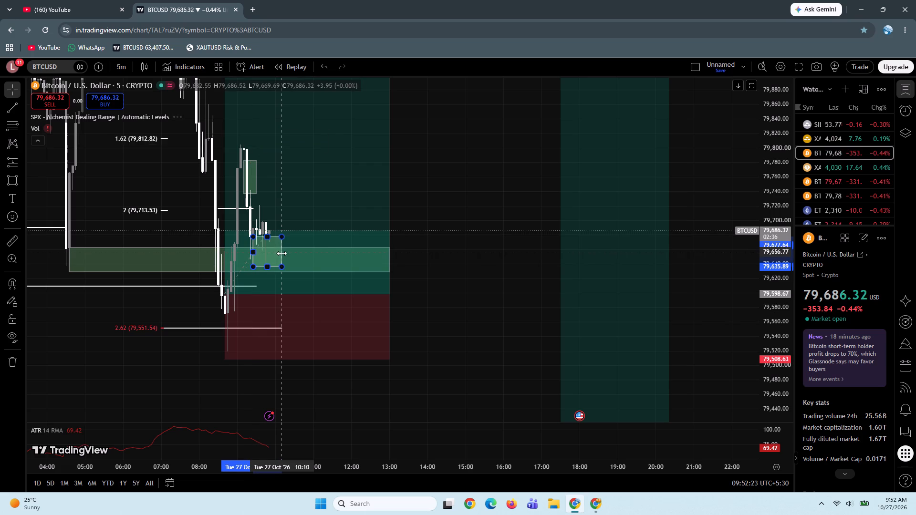
click(273, 251)
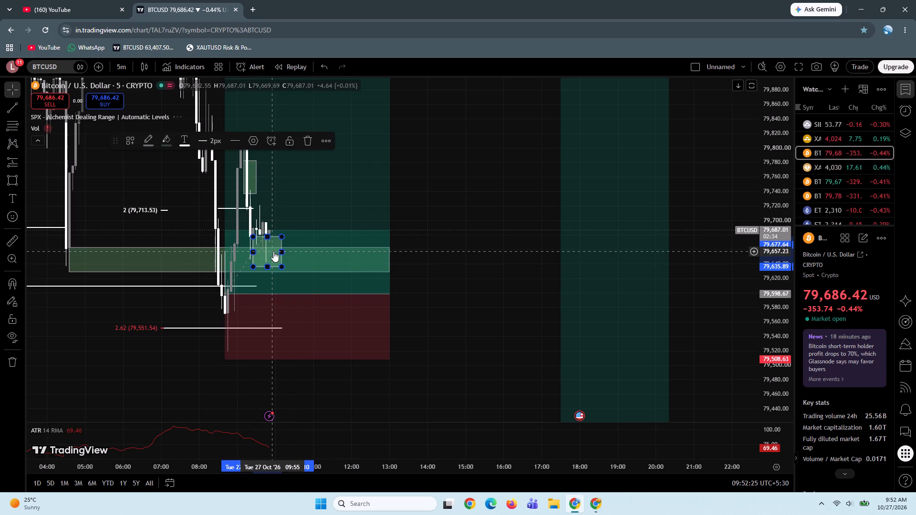
drag(282, 250, 351, 250)
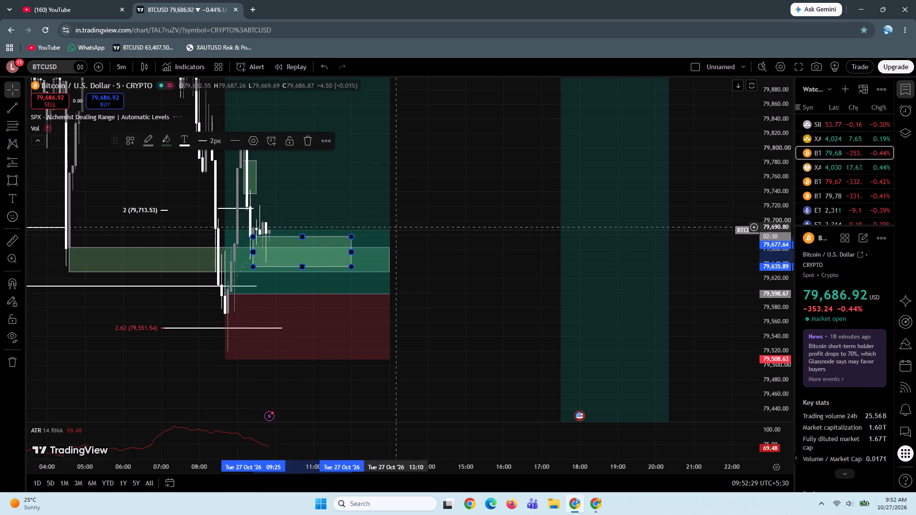
click(428, 216)
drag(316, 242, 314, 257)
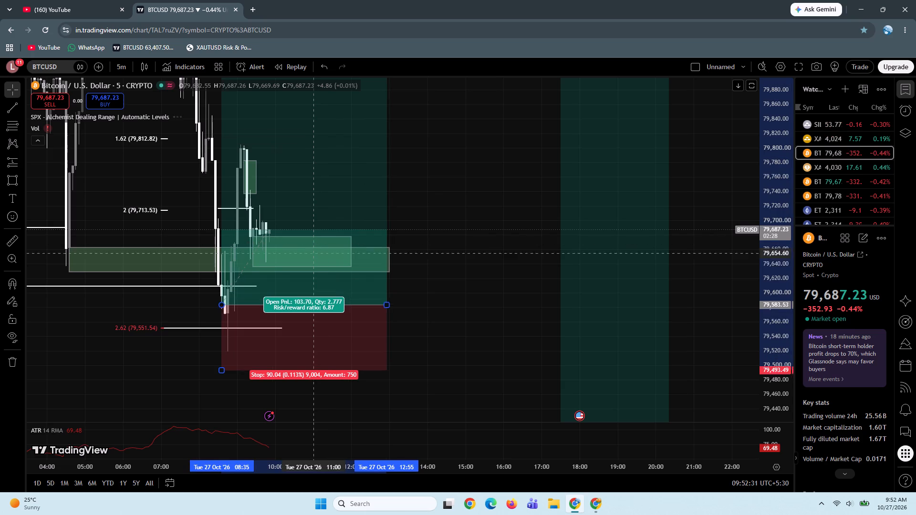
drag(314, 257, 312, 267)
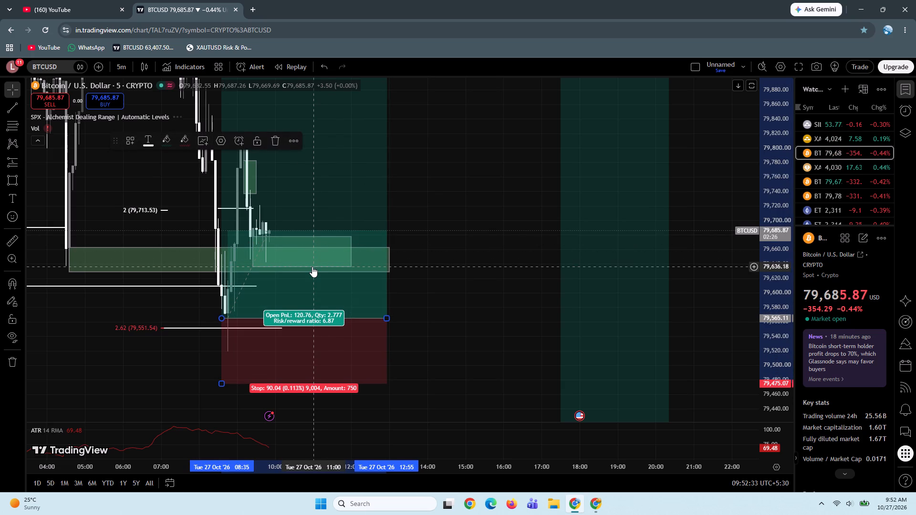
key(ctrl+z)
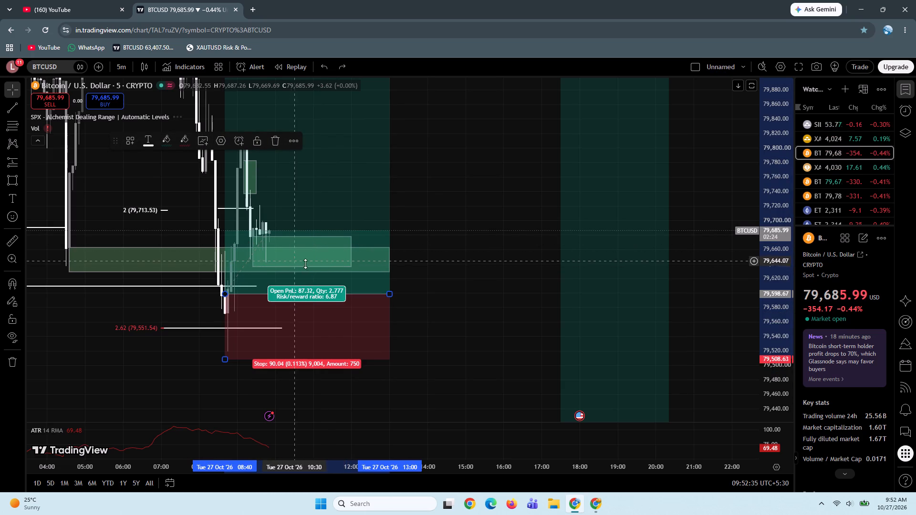
Move the new rectangle zone down to about 79,635.52–79,593.77, starting at 09:15, over the long position's entry level.
click(350, 265)
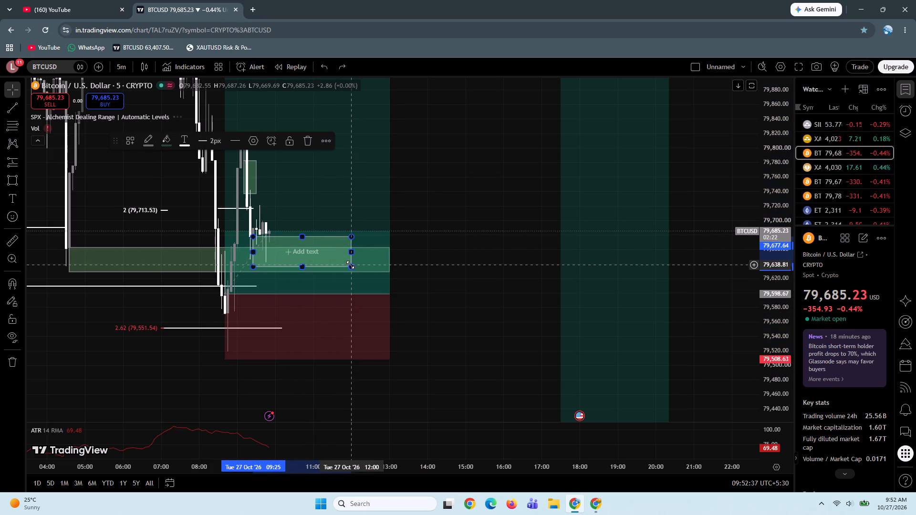
drag(321, 240, 321, 254)
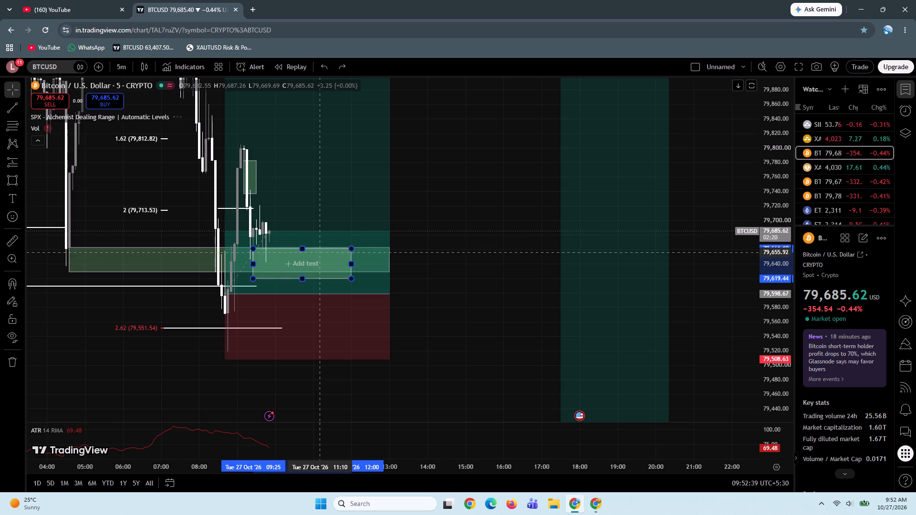
drag(321, 254, 314, 272)
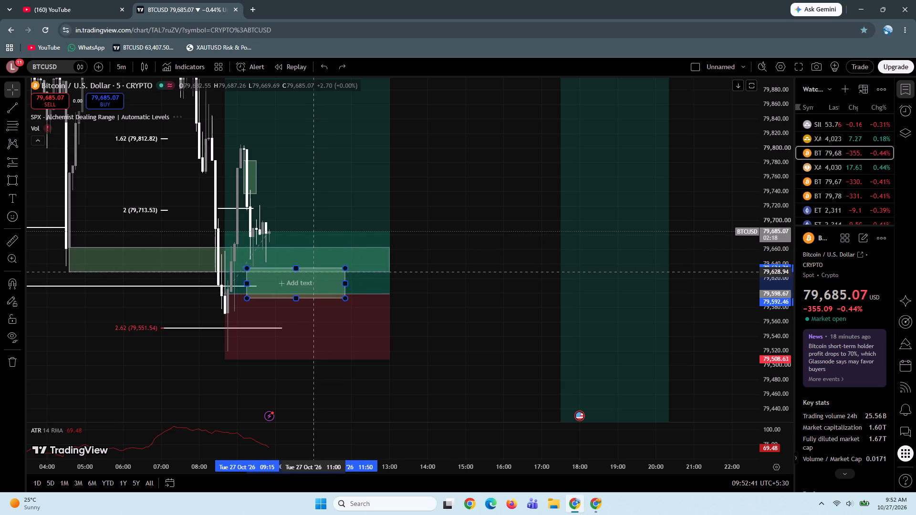
drag(314, 272, 316, 272)
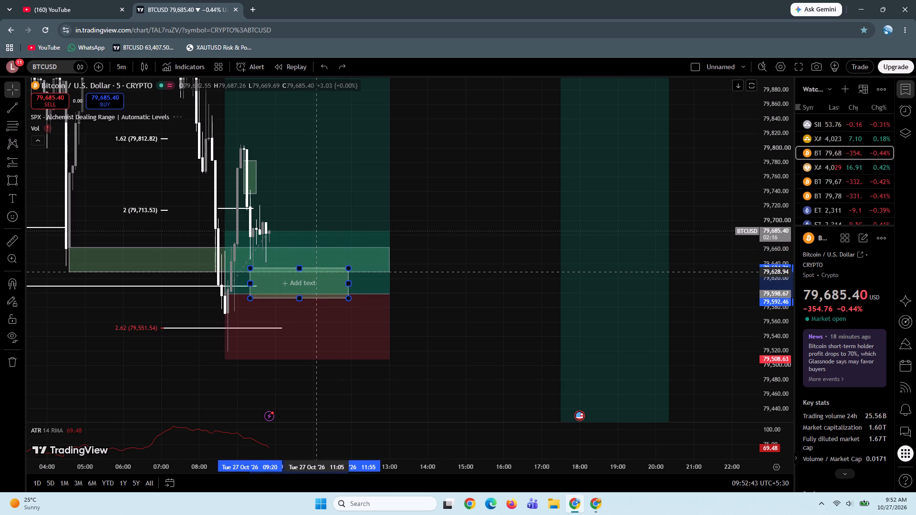
drag(316, 272, 312, 271)
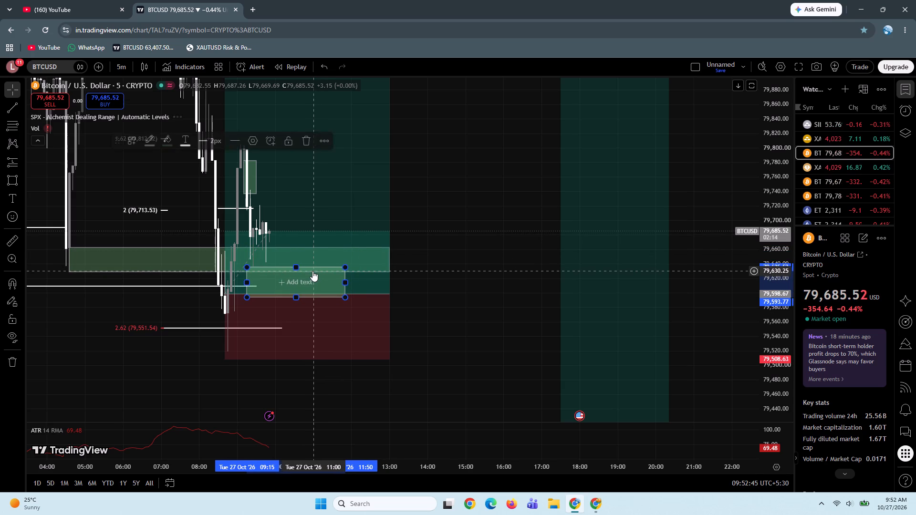
click(491, 268)
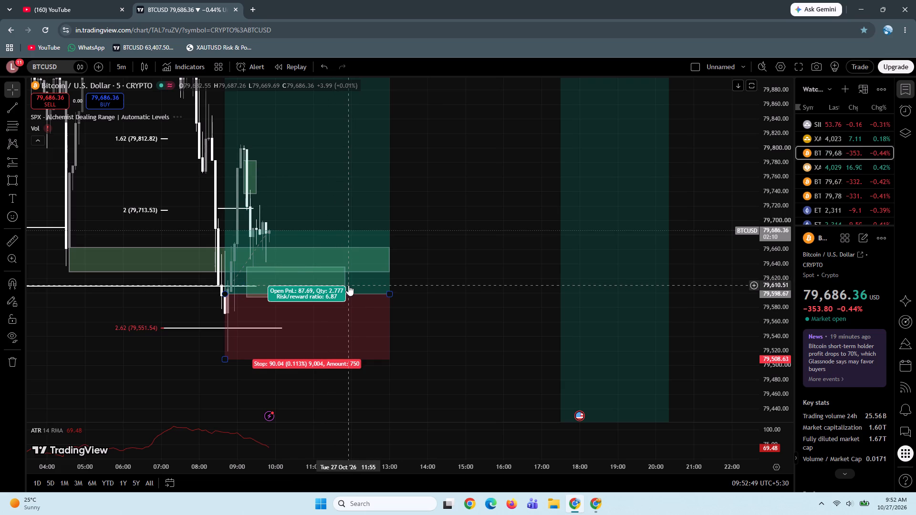
Extend the end of the moved rectangle zone to about 14:30.
drag(346, 285, 447, 277)
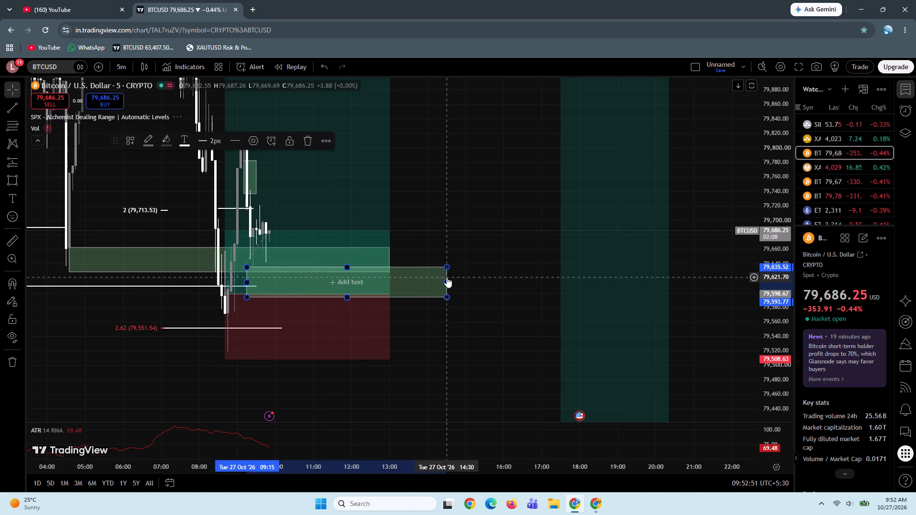
click(428, 288)
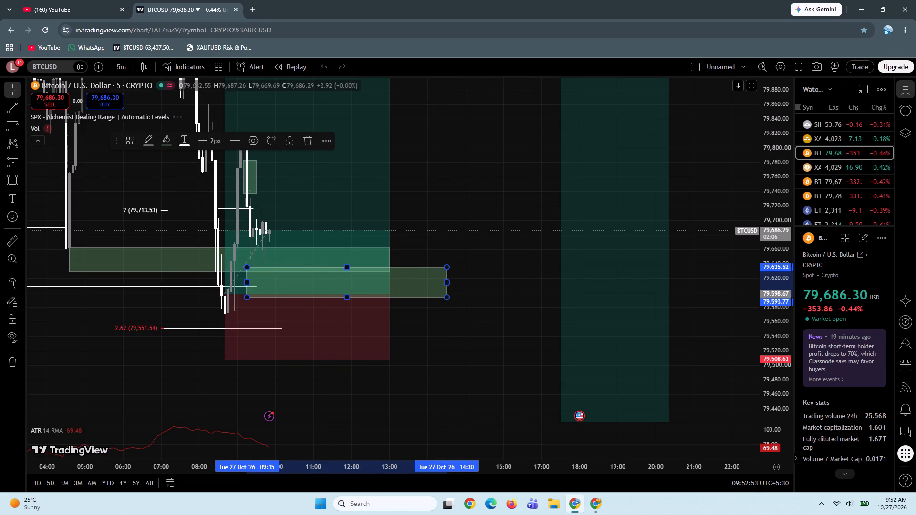
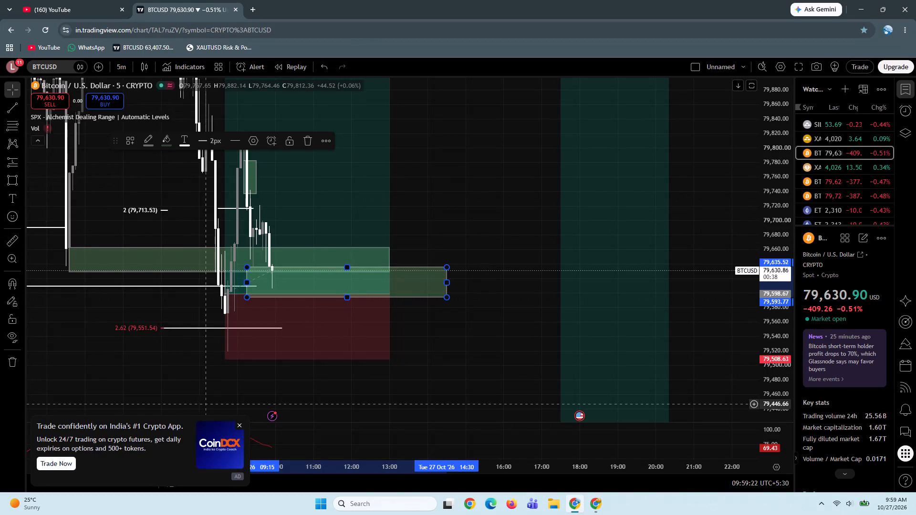
Close the CoinDCX advertisement covering the lower part of the chart.
click(239, 423)
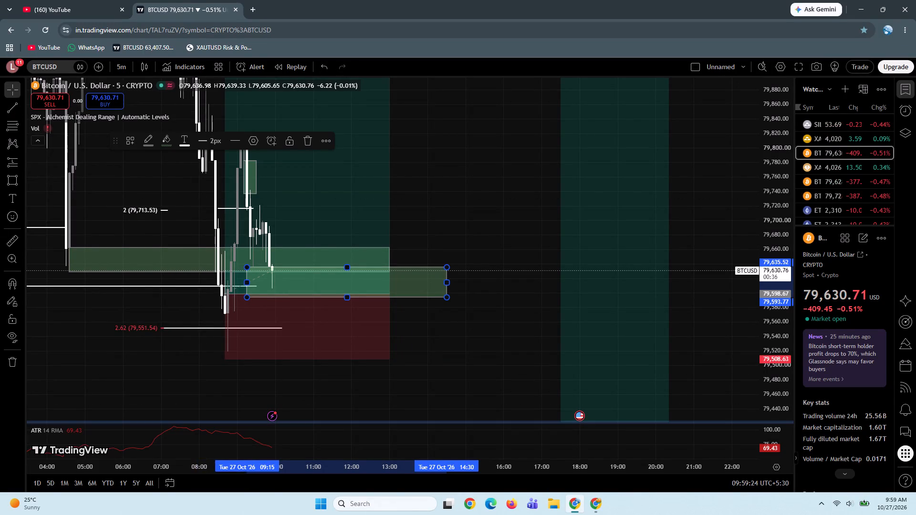
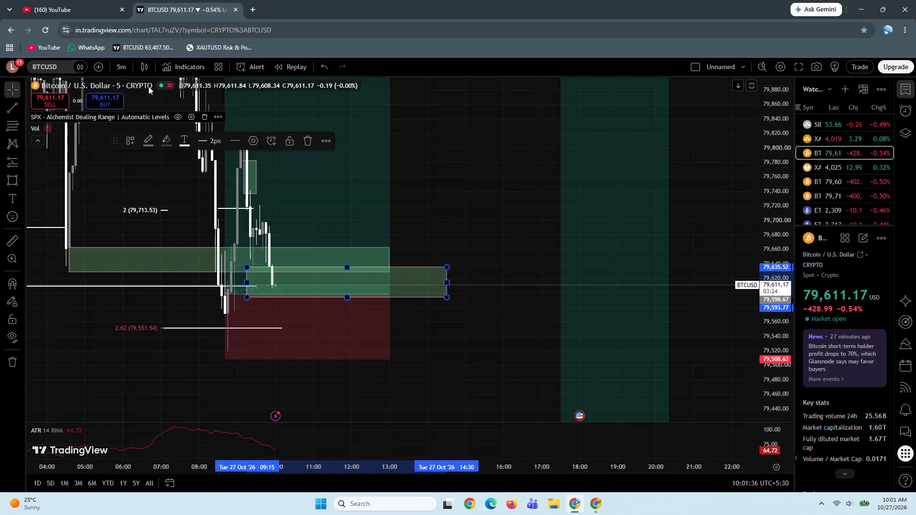
Switch the BTCUSD chart to the 1-minute interval.
click(123, 70)
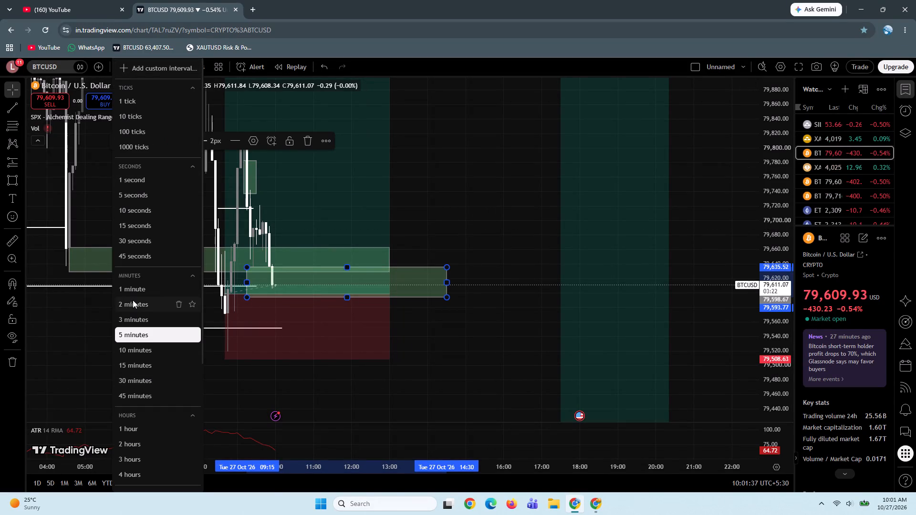
click(131, 291)
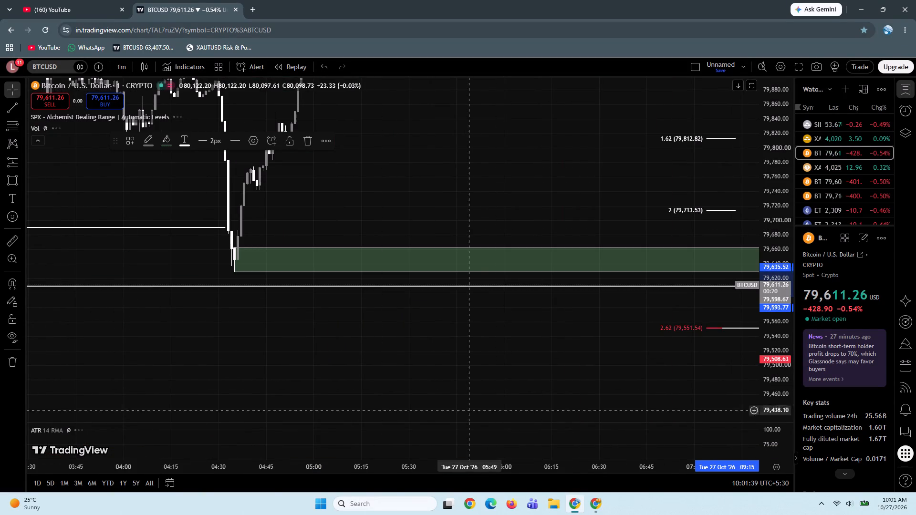
Examine the latest 1-minute price action around the green demand zones, the planned long position and the levels below it.
click(434, 453)
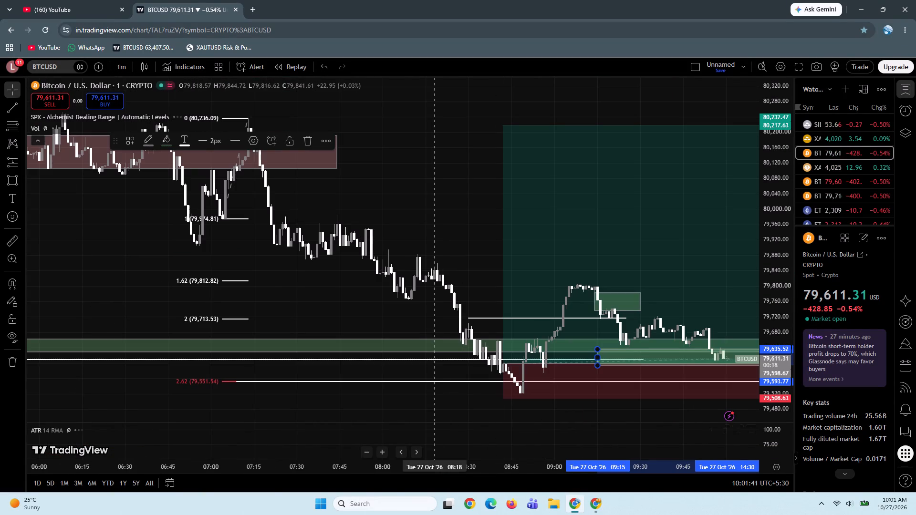
drag(426, 425, 272, 436)
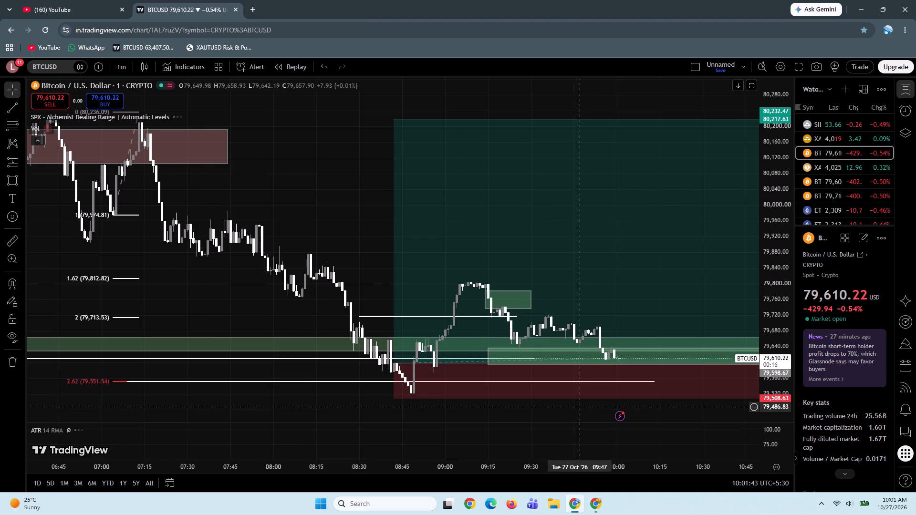
drag(593, 417, 389, 426)
drag(693, 412, 663, 405)
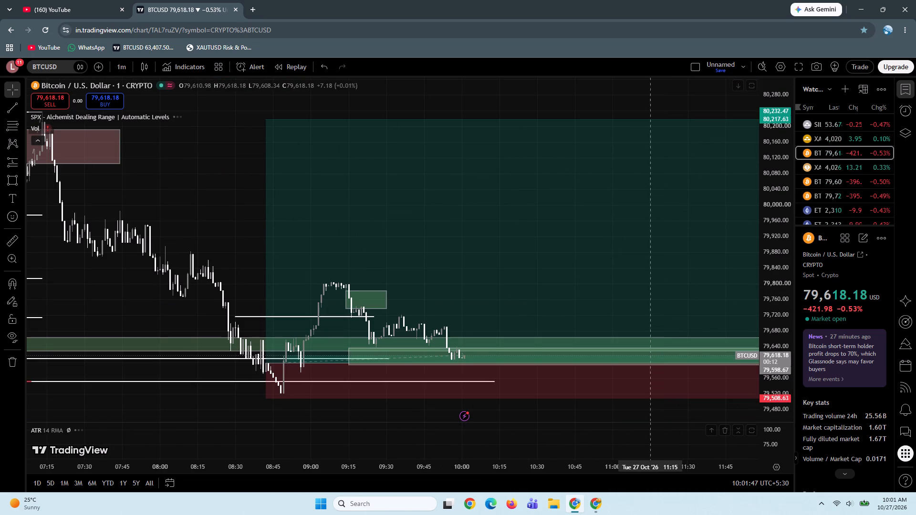
drag(640, 409, 614, 408)
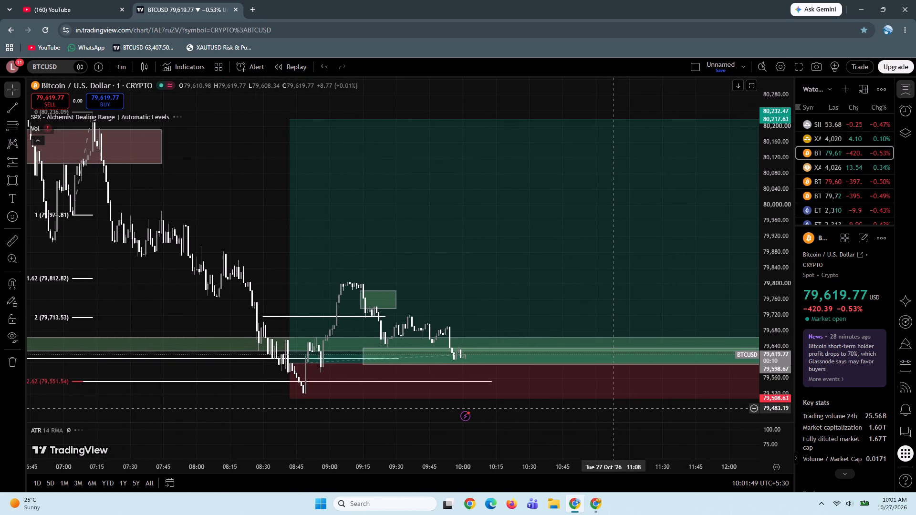
drag(778, 359, 764, 319)
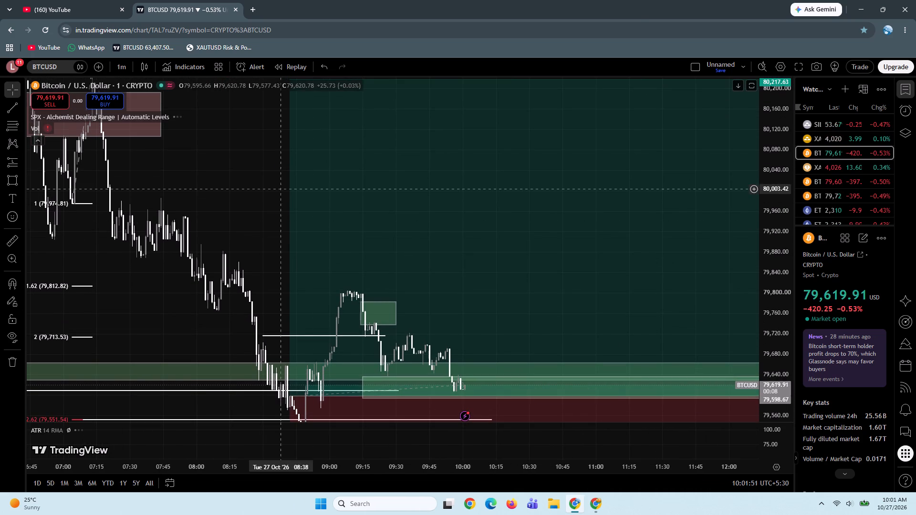
drag(252, 219, 137, 58)
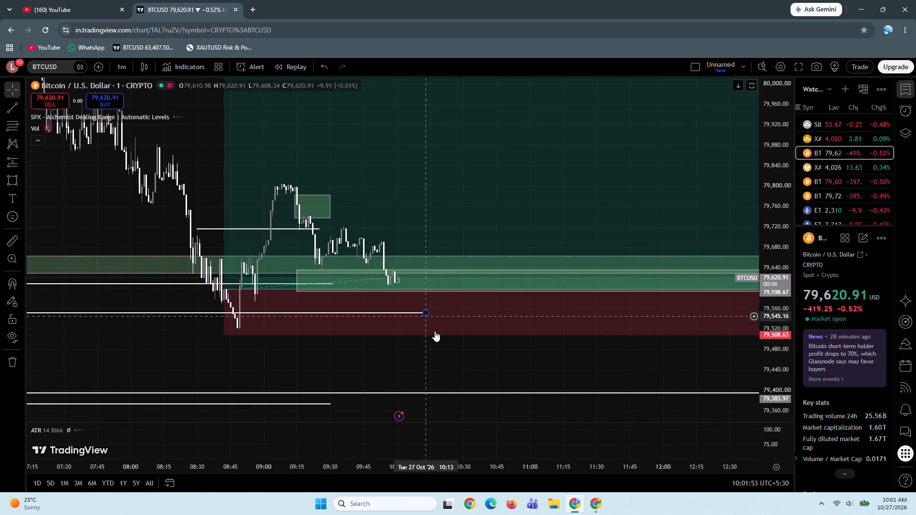
drag(445, 353, 400, 344)
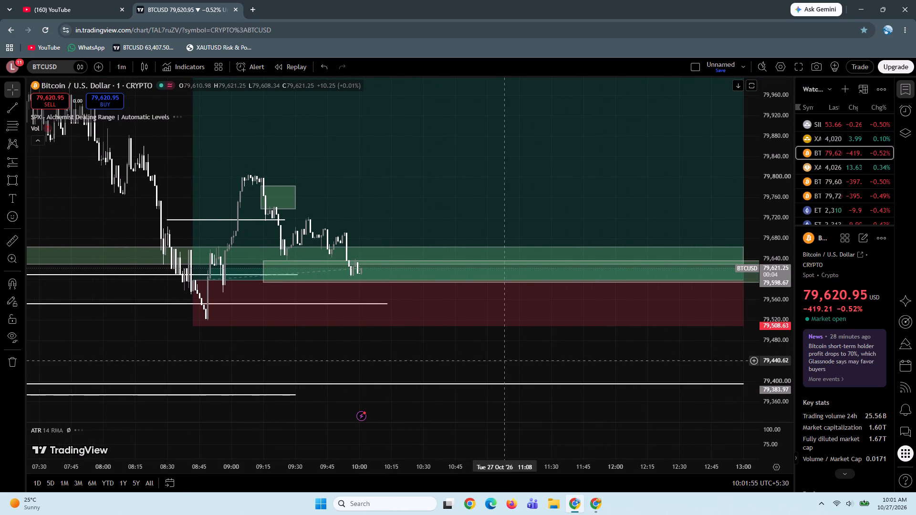
drag(518, 359, 342, 375)
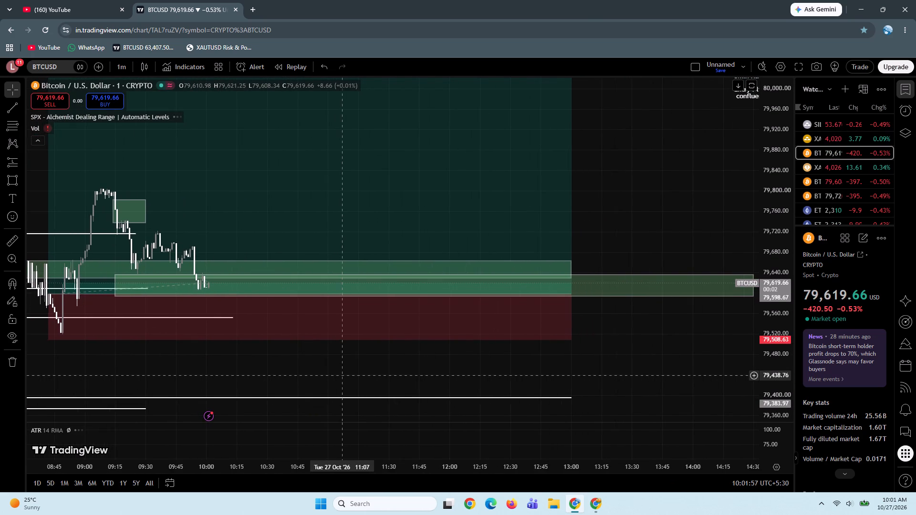
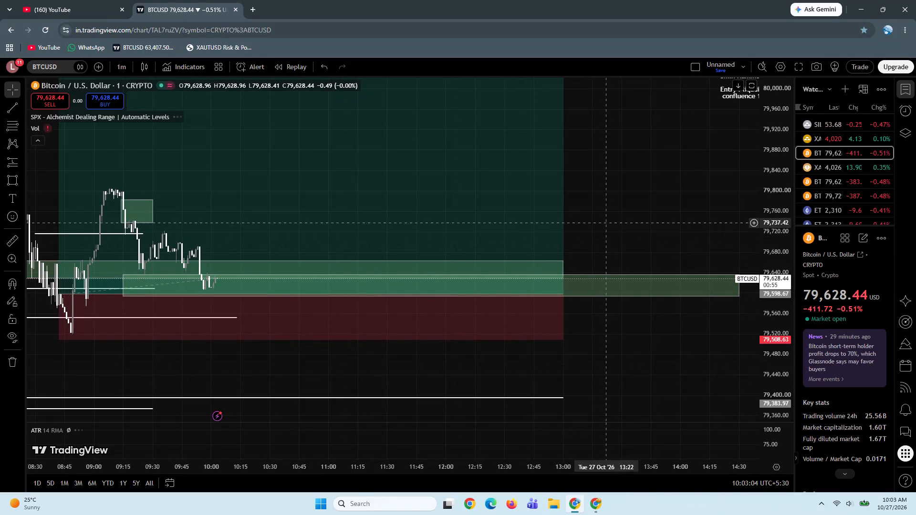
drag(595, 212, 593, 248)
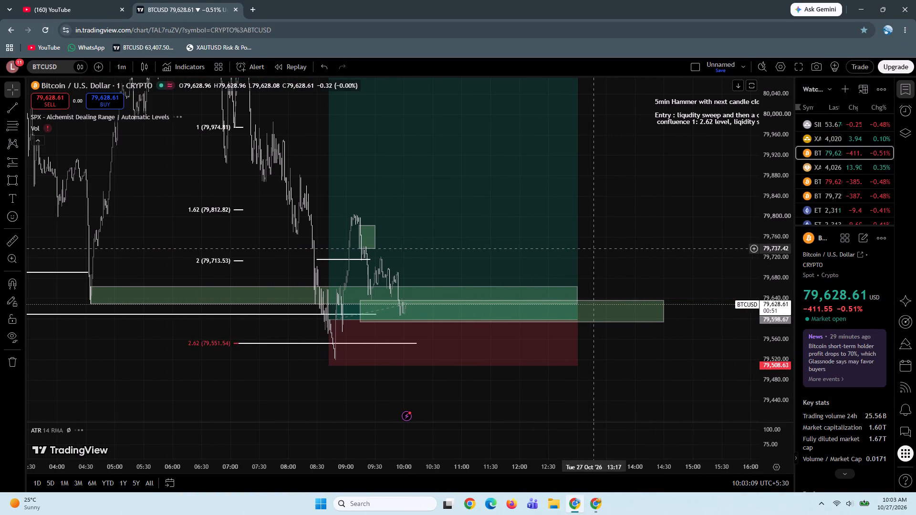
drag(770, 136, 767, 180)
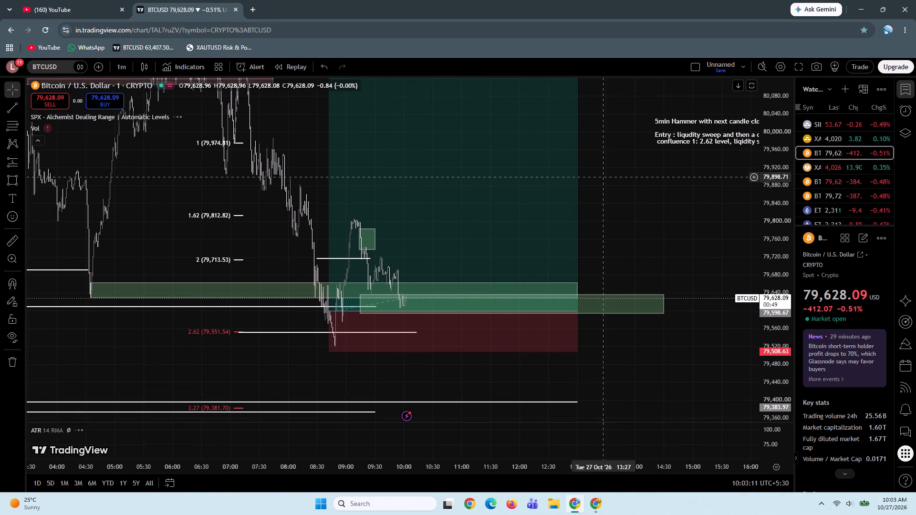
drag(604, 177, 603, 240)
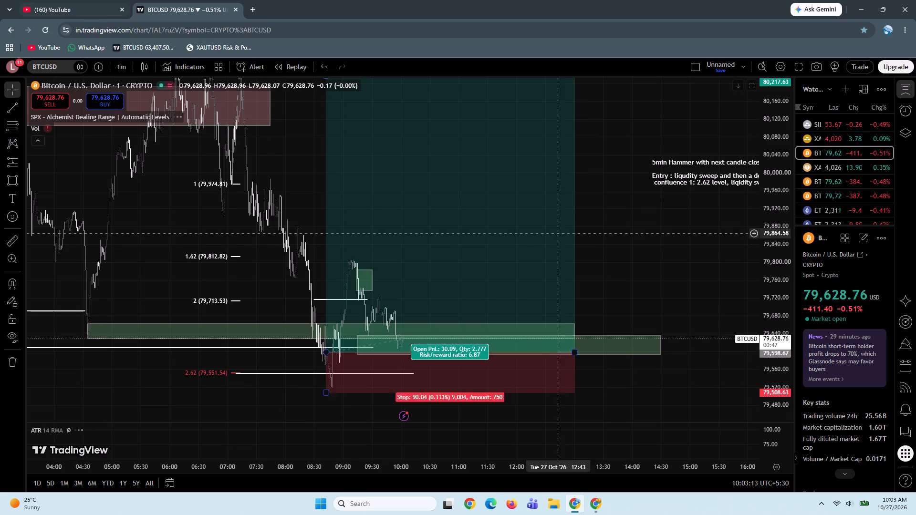
Close the browser window holding the YouTube and BTCUSD chart tabs, choosing to leave the site without saving changes.
click(915, 0)
click(530, 139)
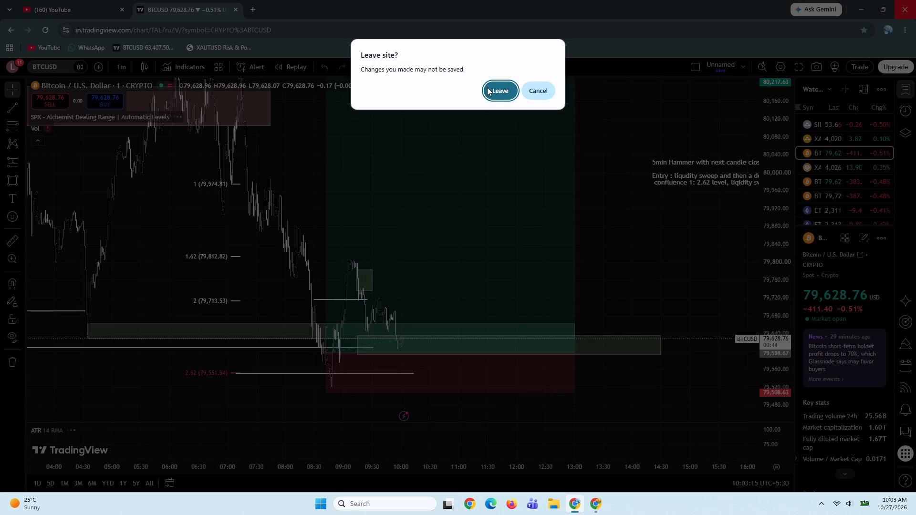
click(488, 87)
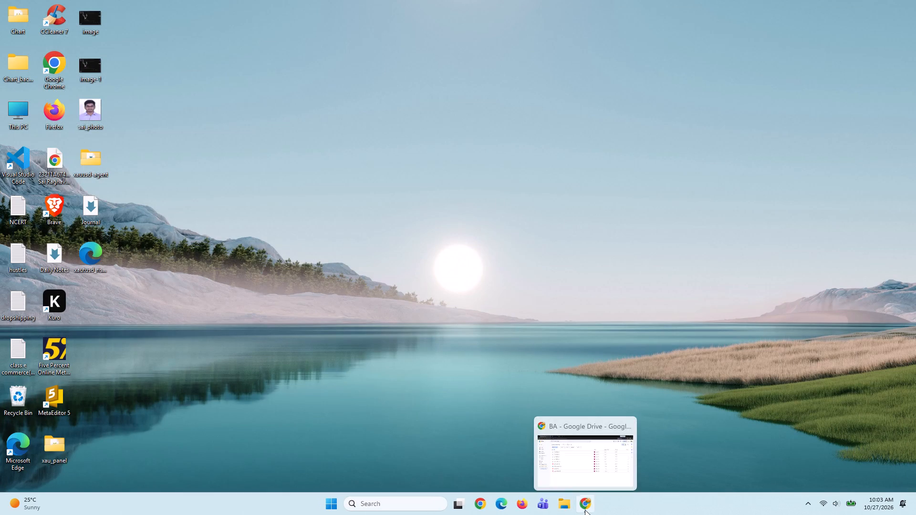
Bring up the remaining browser window with the BA Google Drive folder and the unit-1 document, and close it.
click(585, 510)
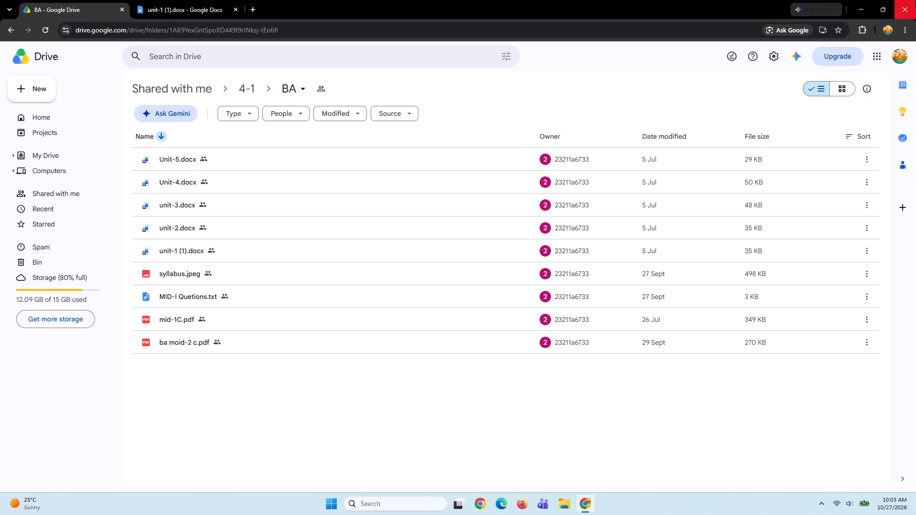
click(915, 0)
Shut down the computer from the desktop using the Shut down option.
key(alt+F4)
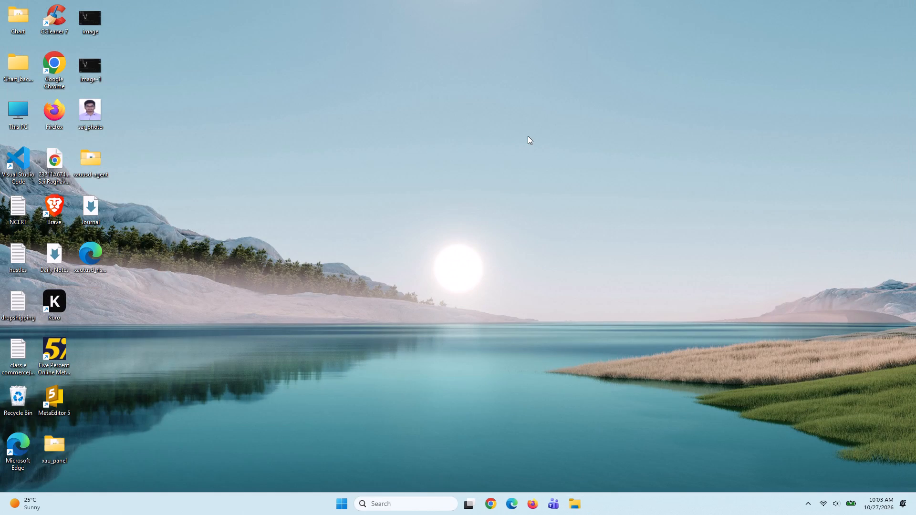
key(Return)
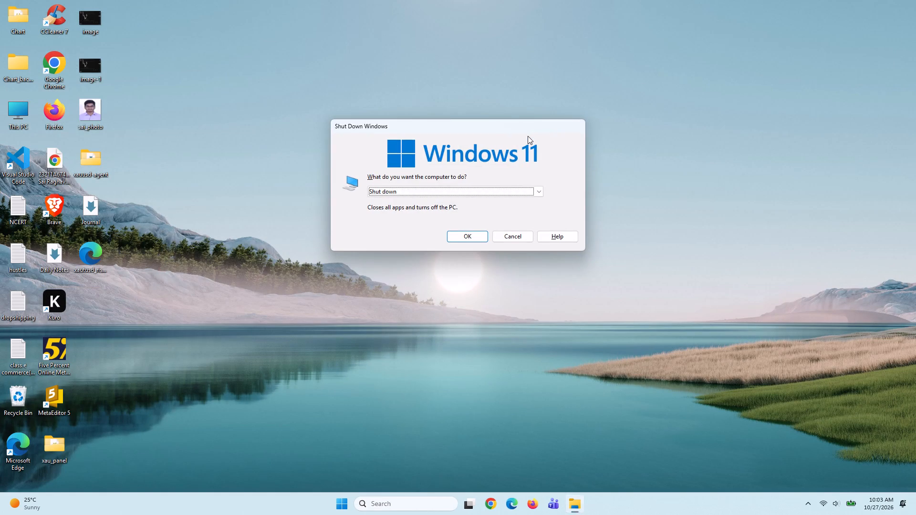